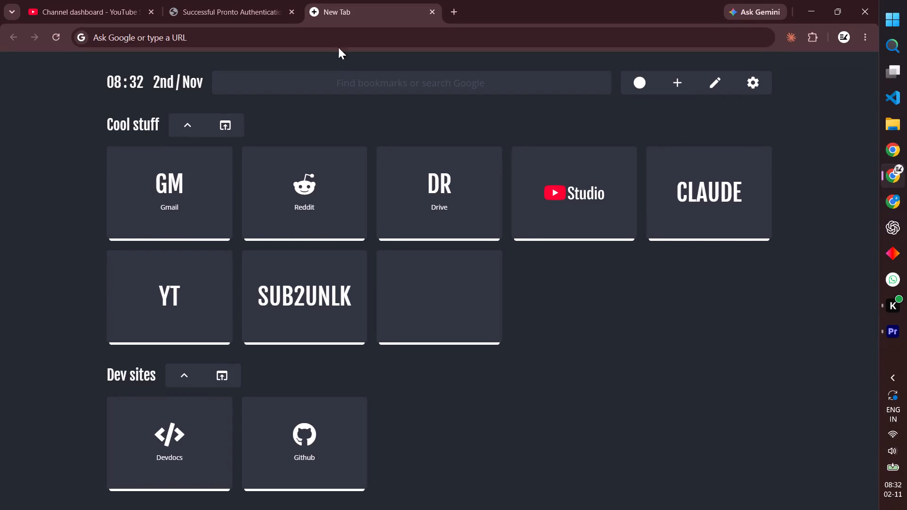
Search previous videos for "oneshot" in the channel dashboard's reuse-details dialog and choose the Maths 1 Endterm Oneshot video.
left_click(54, 0)
left_click(447, 168)
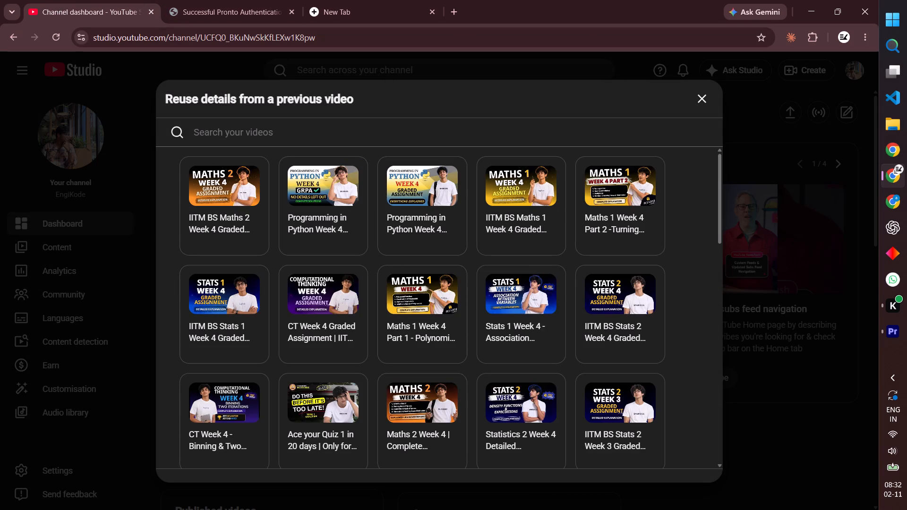
left_click(361, 128)
type("oneshot")
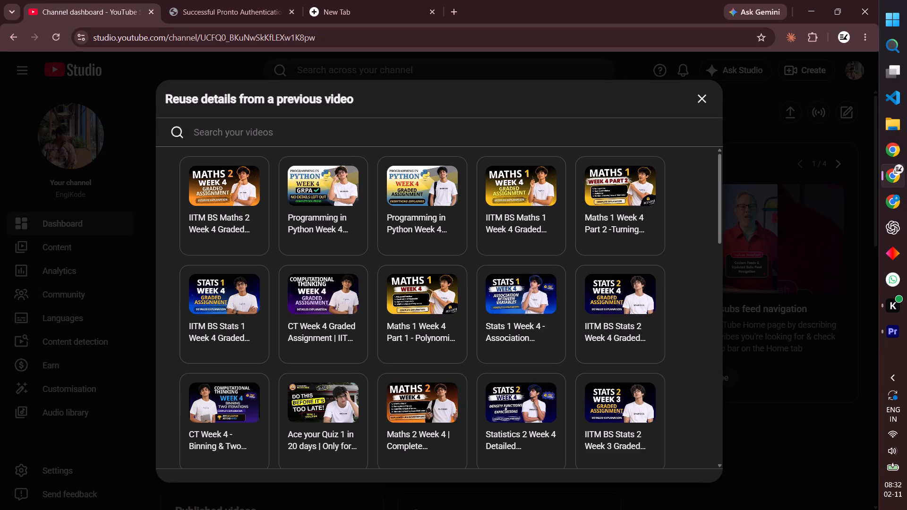
left_click(361, 128)
type("oneshot")
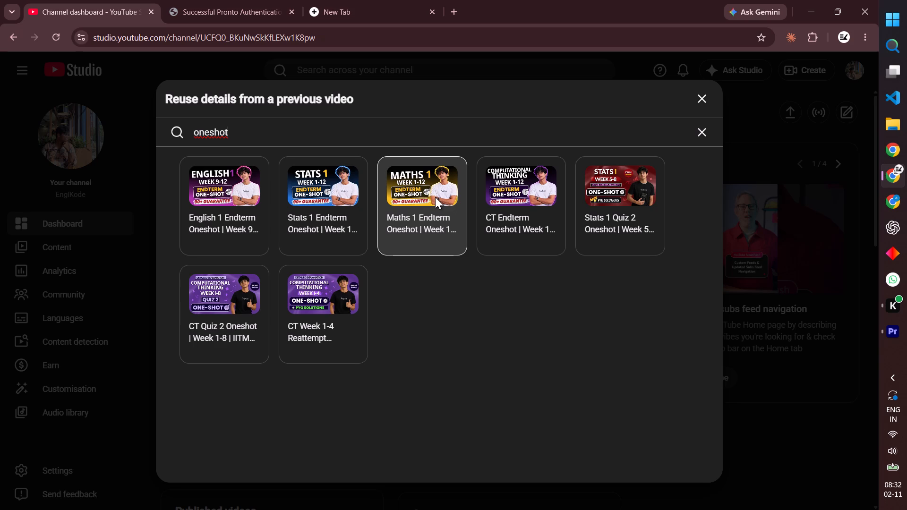
left_click(435, 197)
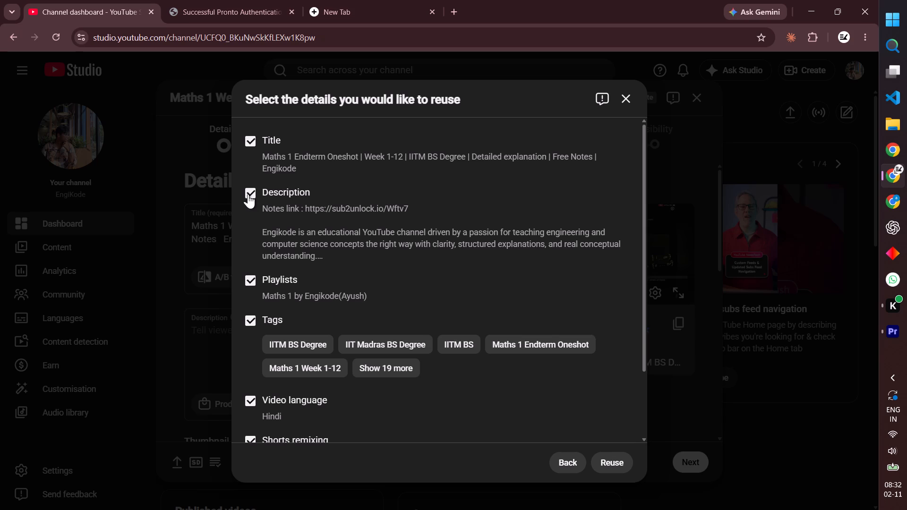
Exclude the description and playlists, and reuse the remaining details of the Maths 1 Endterm Oneshot video.
left_click(248, 194)
scroll(400, 323, "down", 7)
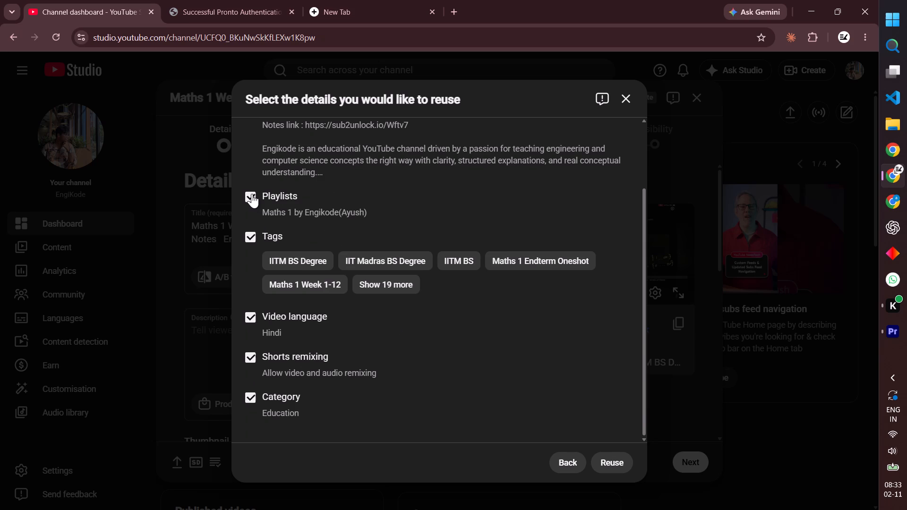
left_click(251, 195)
scroll(459, 278, "up", 4)
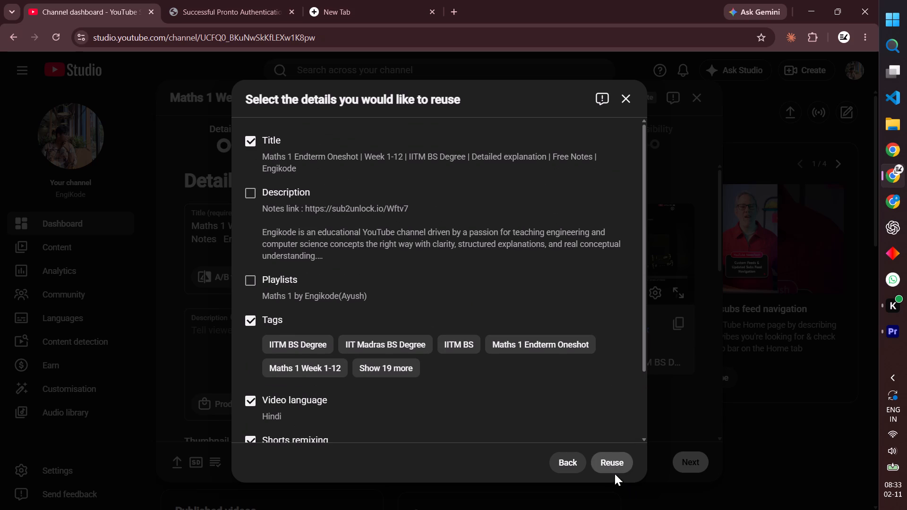
left_click(615, 468)
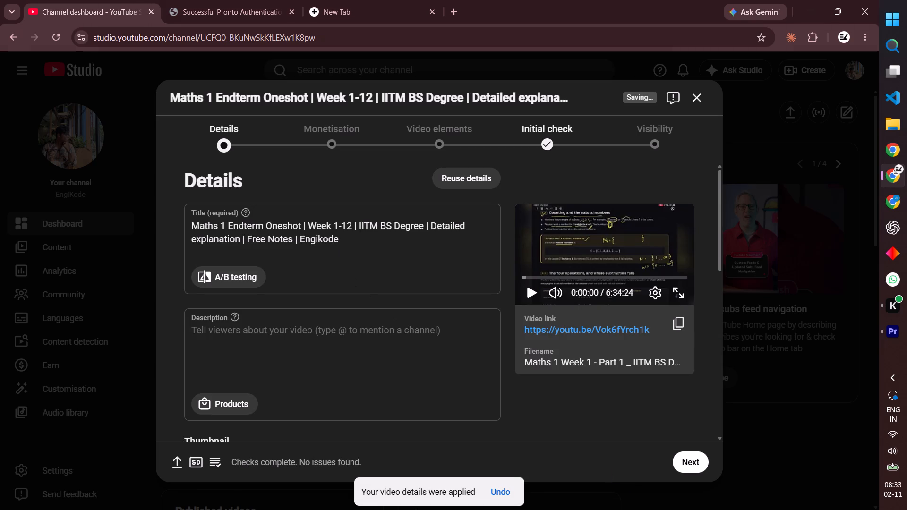
Change the week range in the video title to "Week 1 - 4", with spaces around the hyphen.
left_click_drag(350, 226, 340, 229)
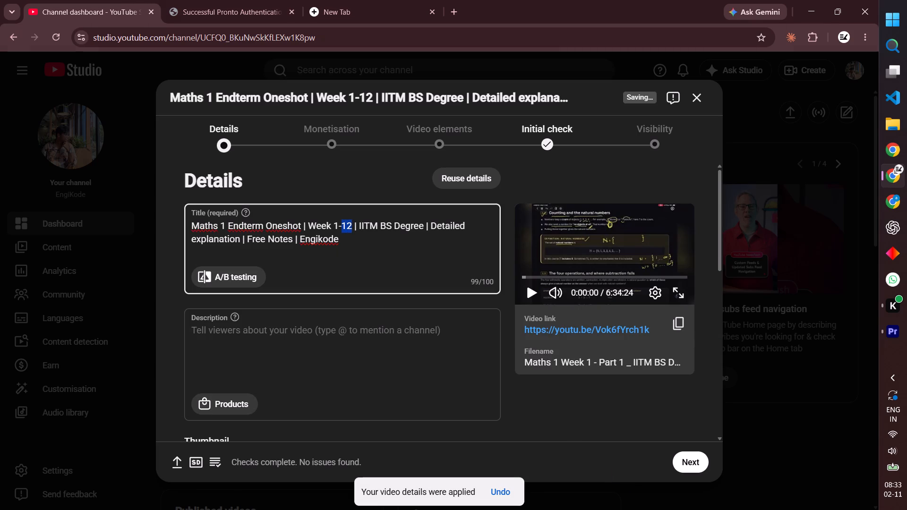
key("4")
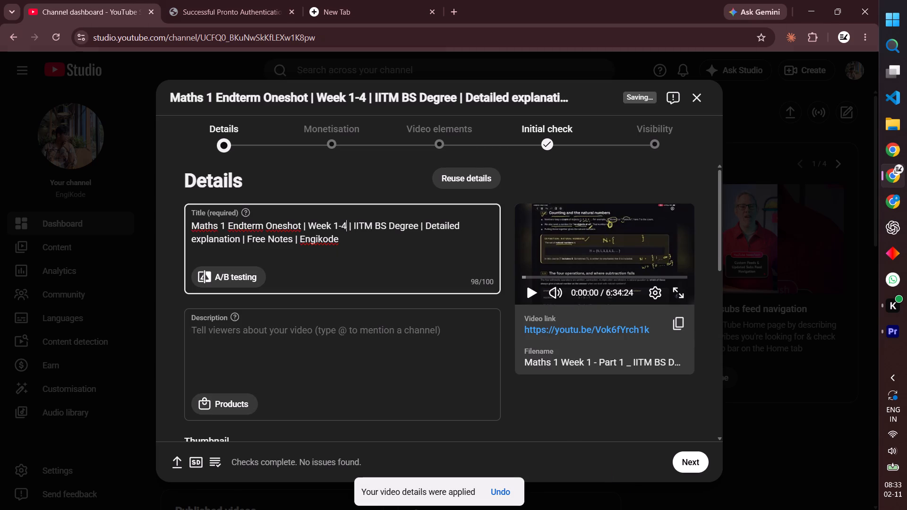
left_click(342, 227)
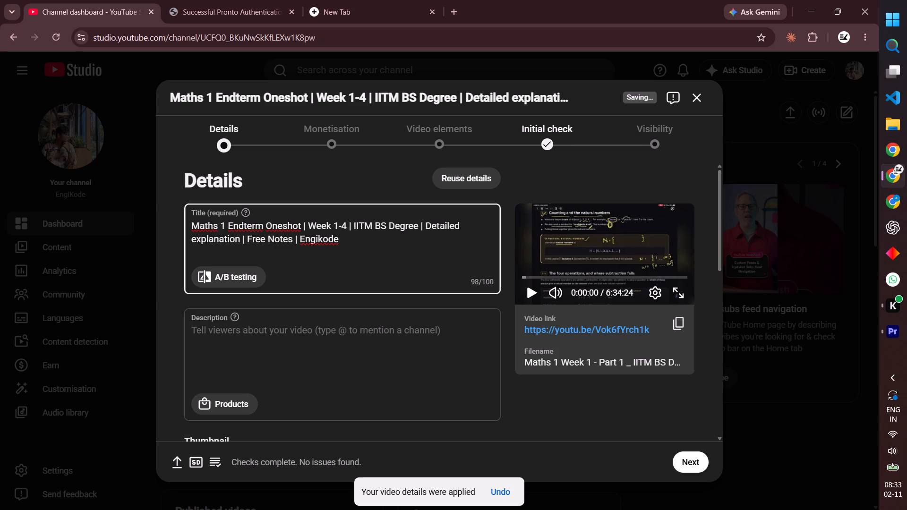
left_click(336, 226)
key("space")
left_click(342, 222)
key("space")
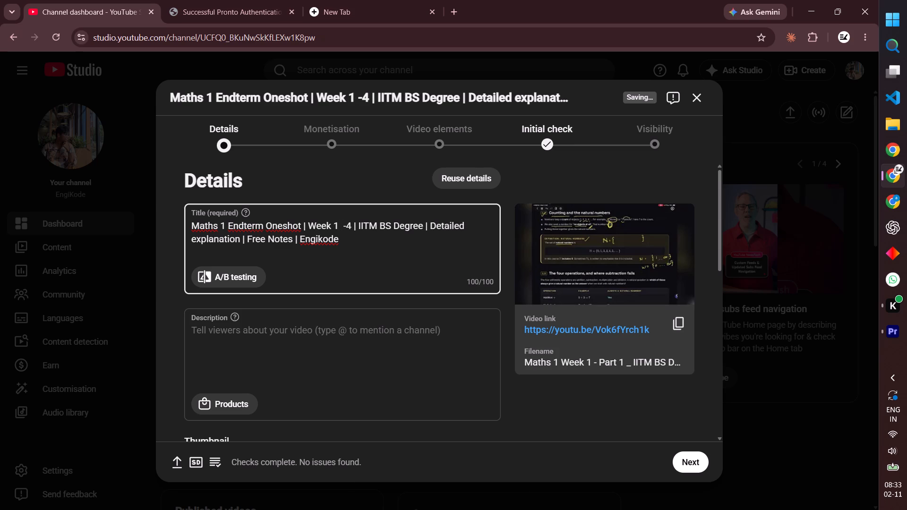
key("BackSpace")
left_click(342, 227)
key("space")
key("BackSpace")
left_click(344, 221)
key("space")
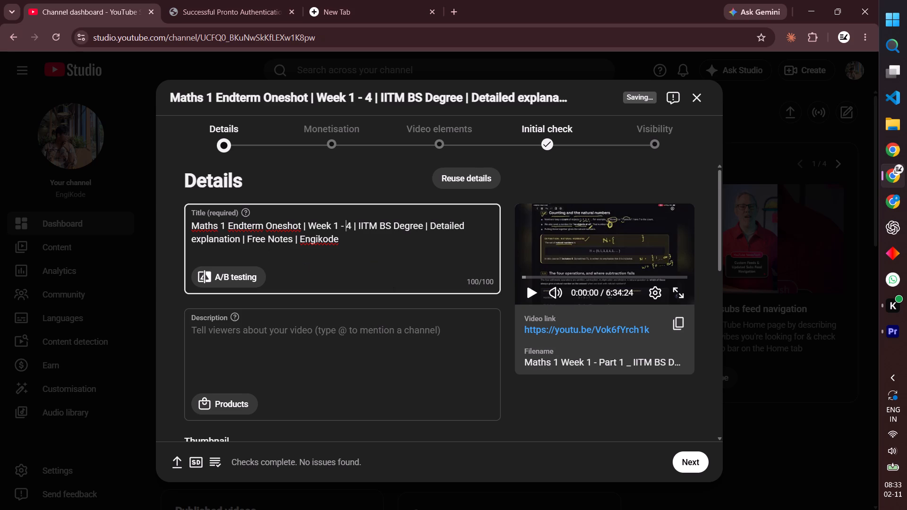
Replace "Endterm" in the video title with "Qualifier/Quiz 1".
left_click_drag(262, 224, 229, 227)
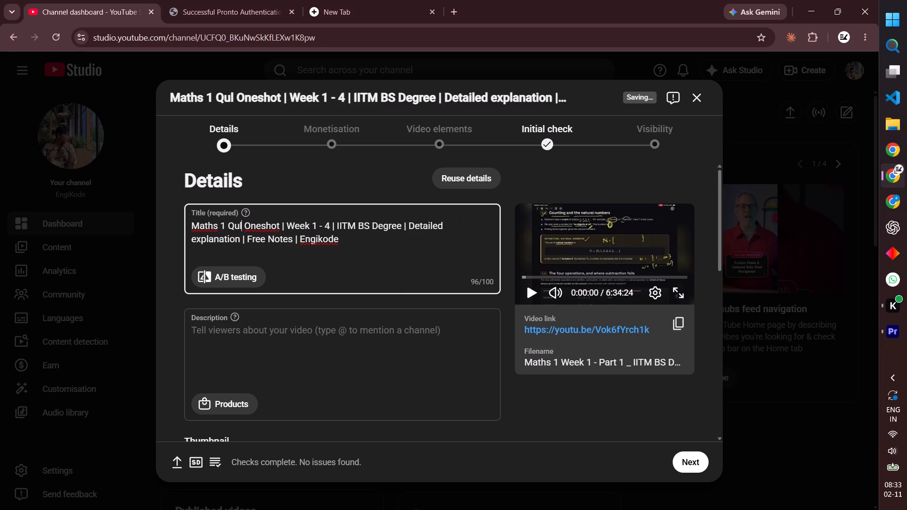
key("BackSpace")
type("alifier")
key("slash")
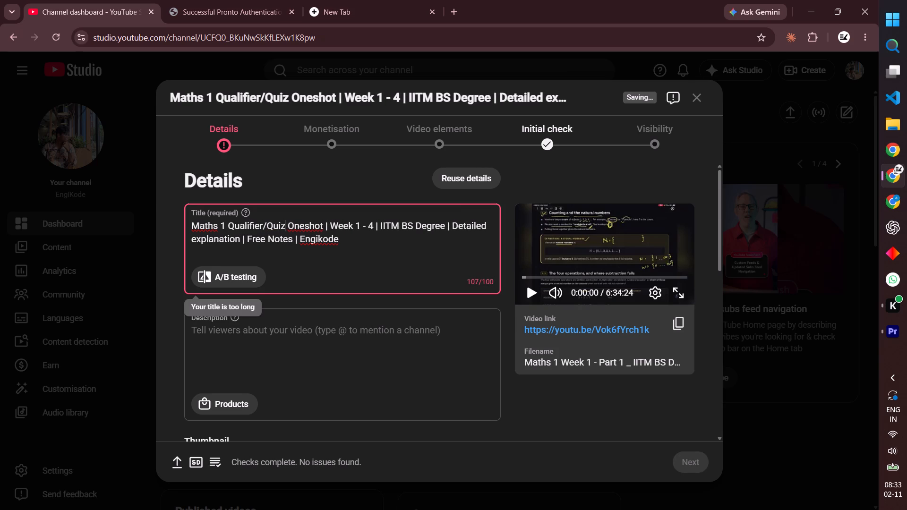
key("1")
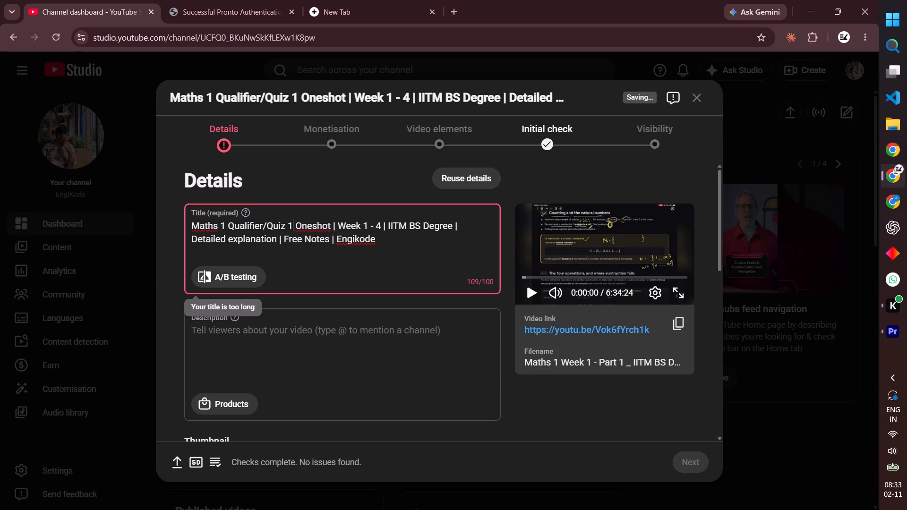
Remove the "Free Notes |" segment from the video title.
left_click_drag(335, 238, 283, 247)
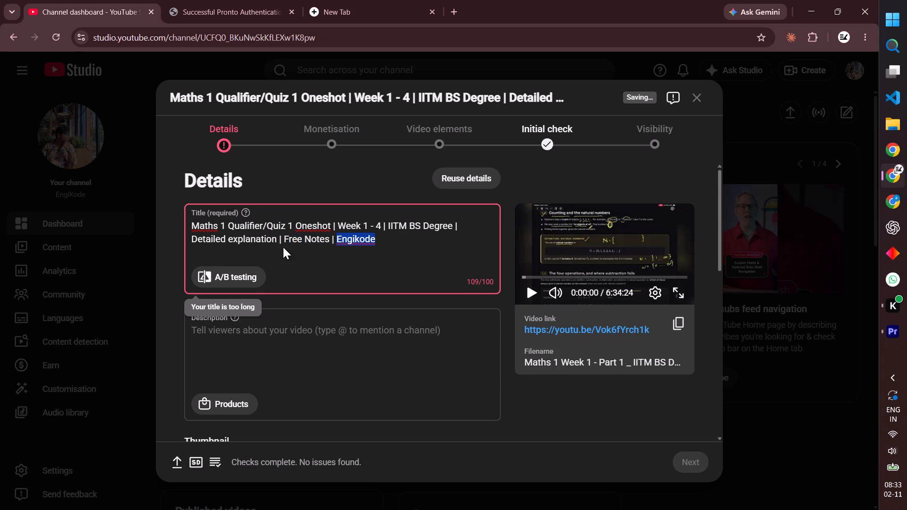
left_click_drag(283, 247, 284, 242)
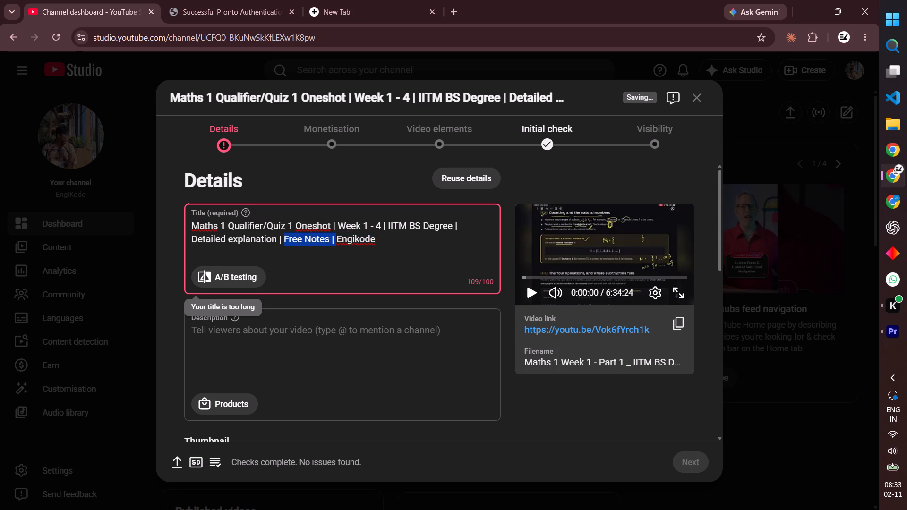
key("BackSpace")
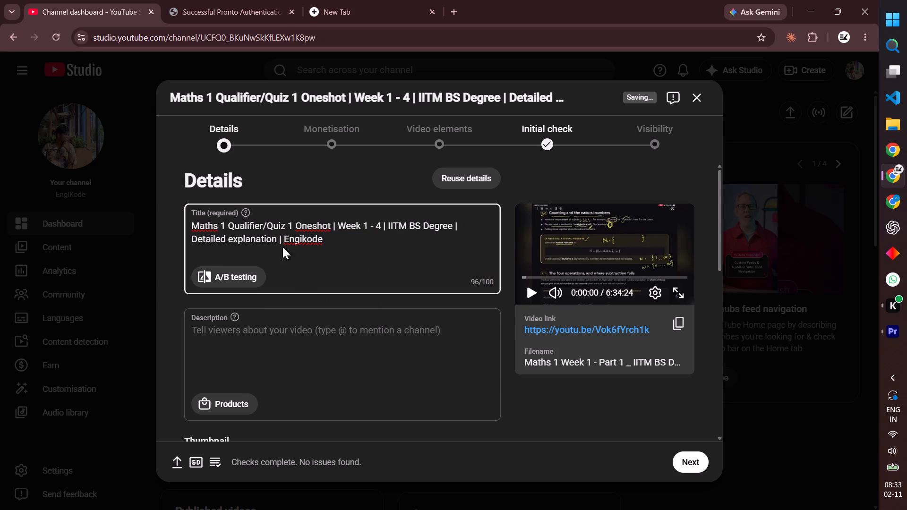
Add the video to the MATHS 1 QUALIFIER playlist.
scroll(312, 273, "down", 4)
scroll(312, 273, "up", 1)
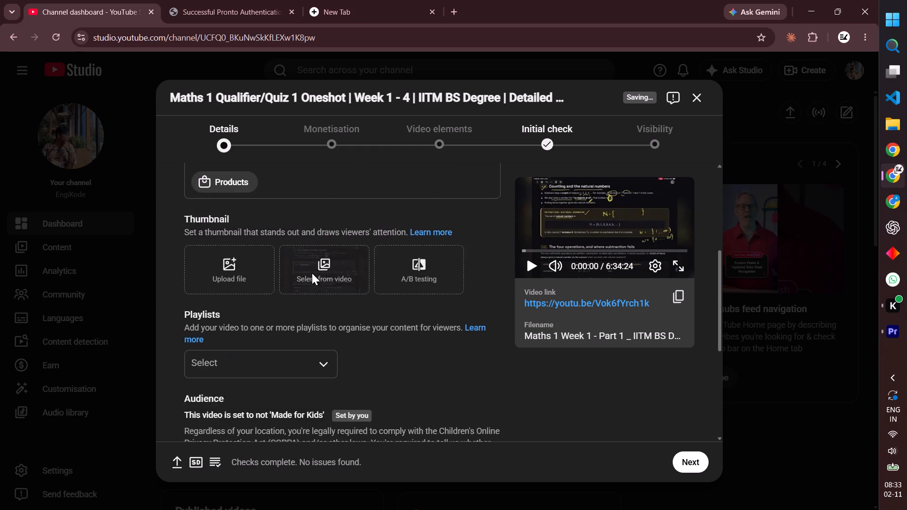
scroll(316, 280, "down", 5)
scroll(316, 280, "up", 2)
left_click(263, 252)
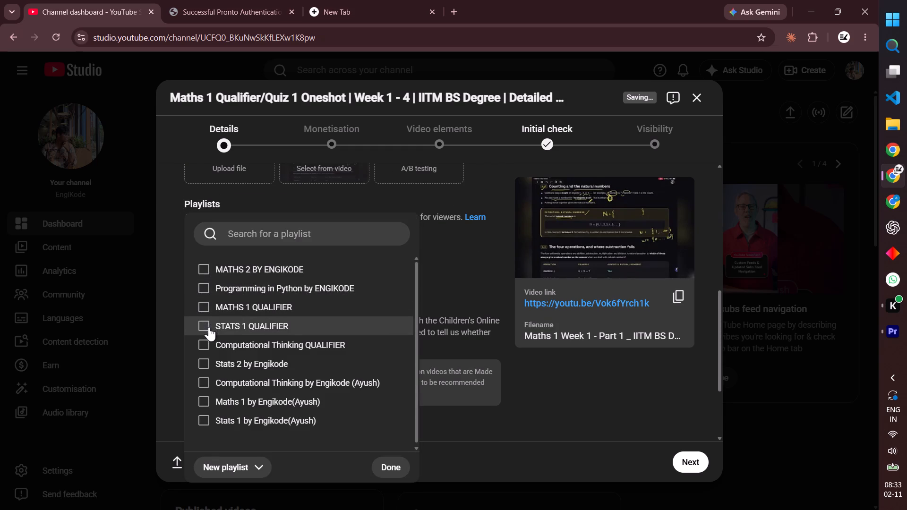
left_click(205, 308)
left_click(391, 467)
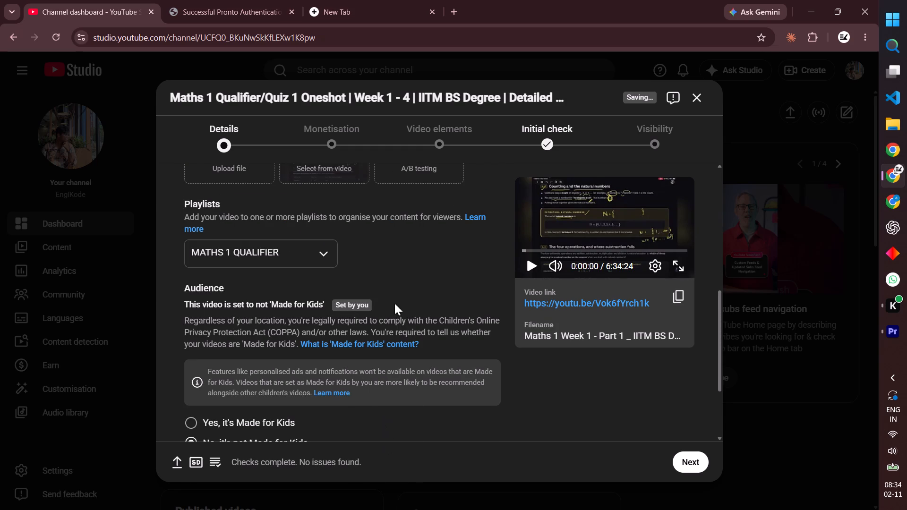
Play the uploaded video's preview and skip through several points of its timeline to check its content.
scroll(426, 281, "down", 2)
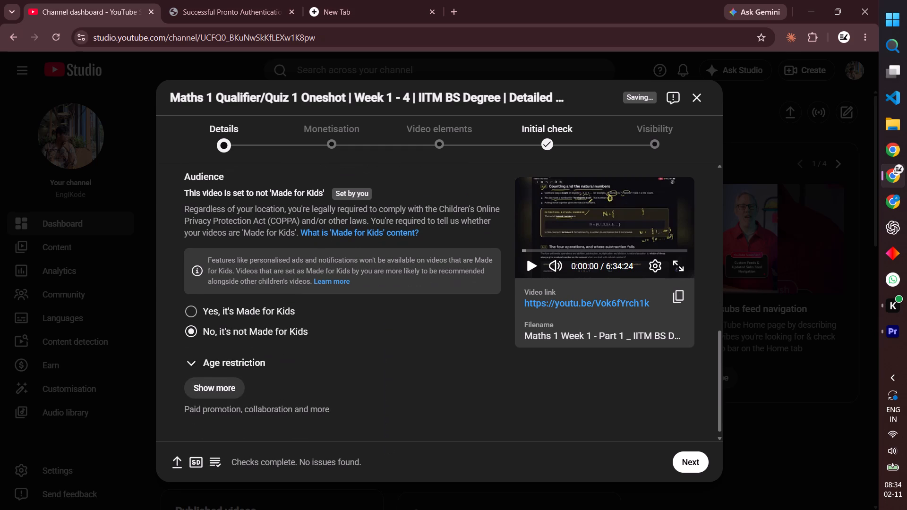
left_click(536, 264)
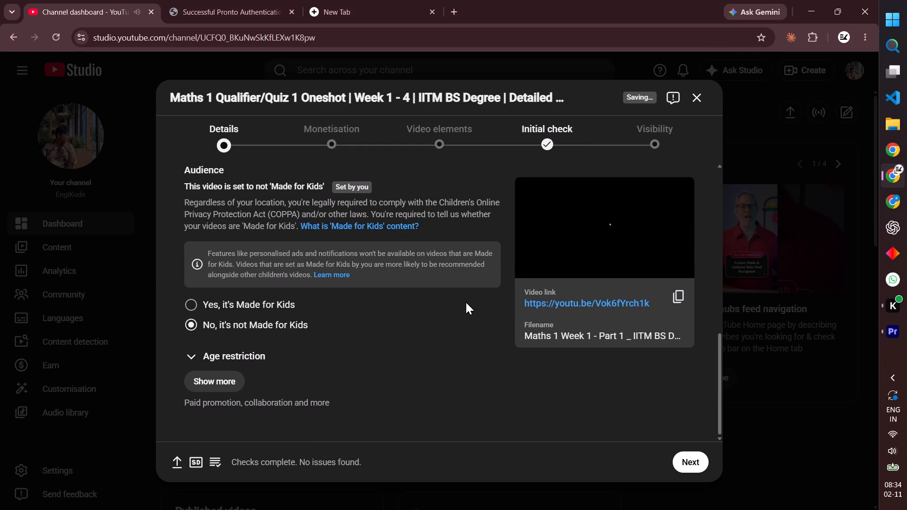
scroll(468, 302, "up", 7)
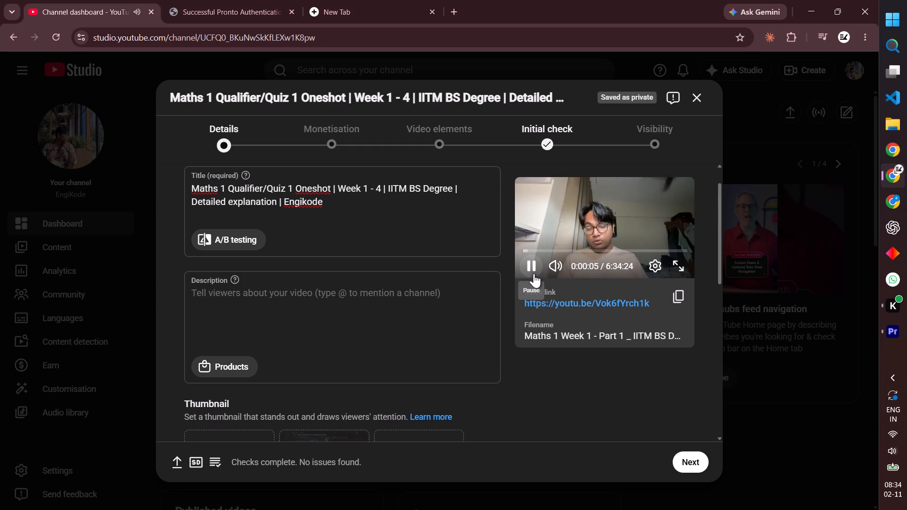
left_click(524, 251)
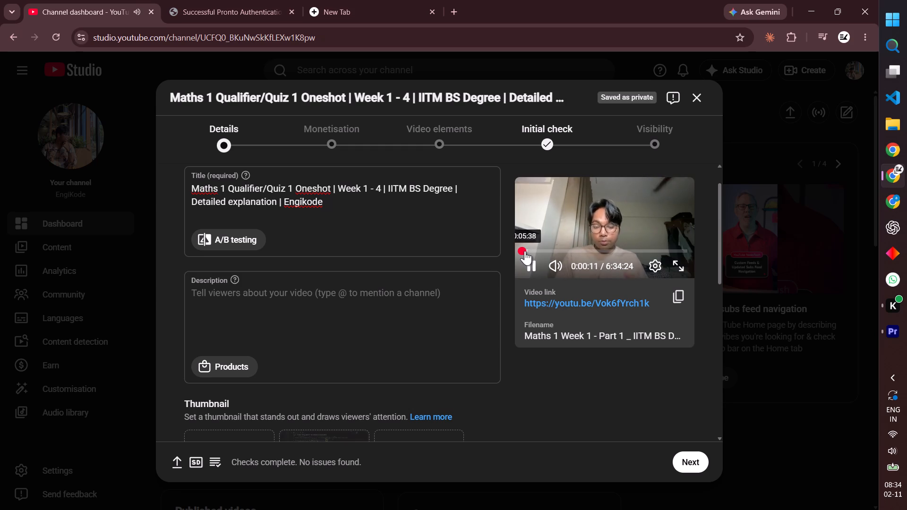
left_click(526, 250)
left_click(528, 250)
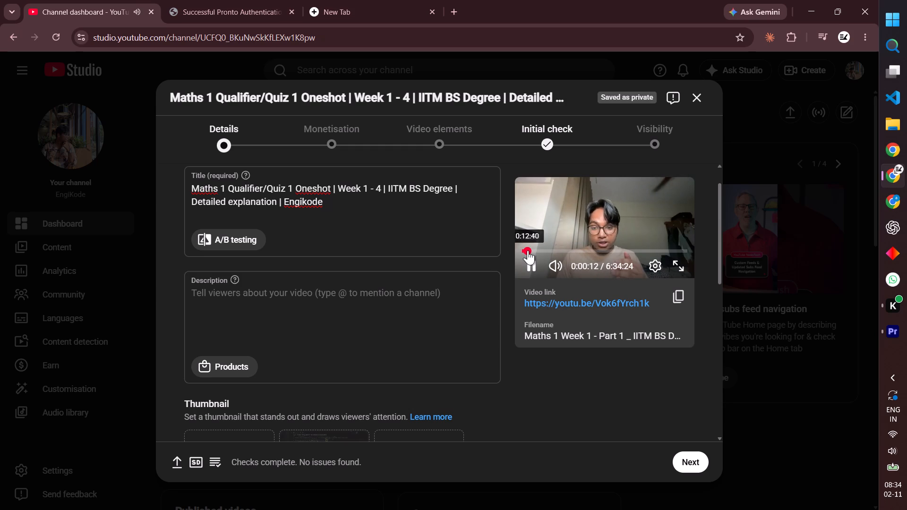
left_click(533, 251)
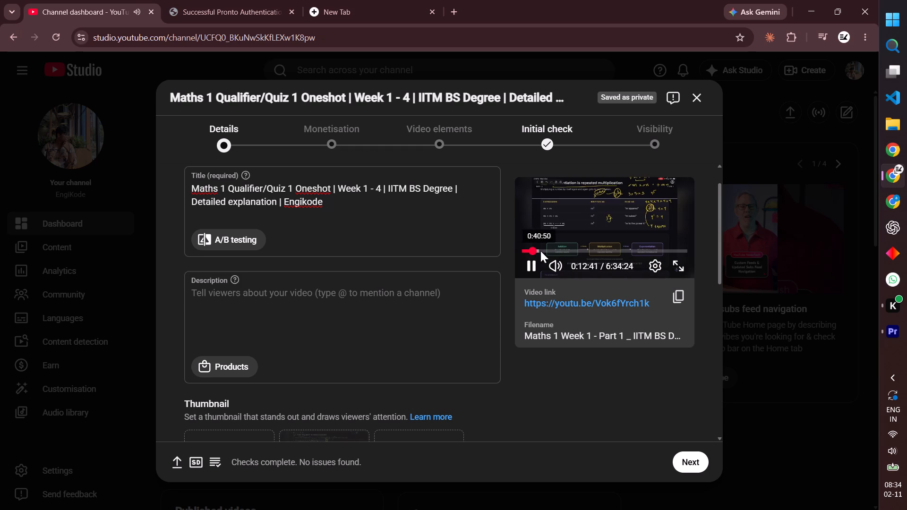
left_click(549, 249)
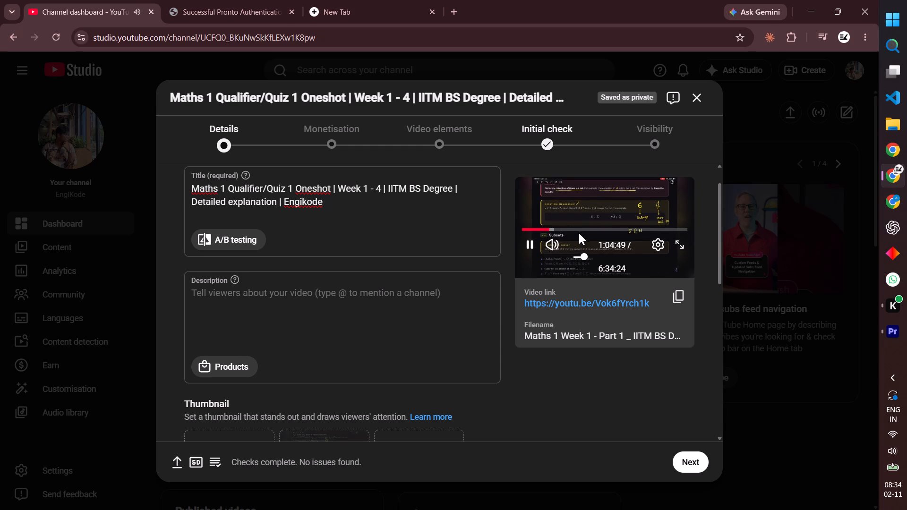
left_click(582, 232)
left_click(587, 246)
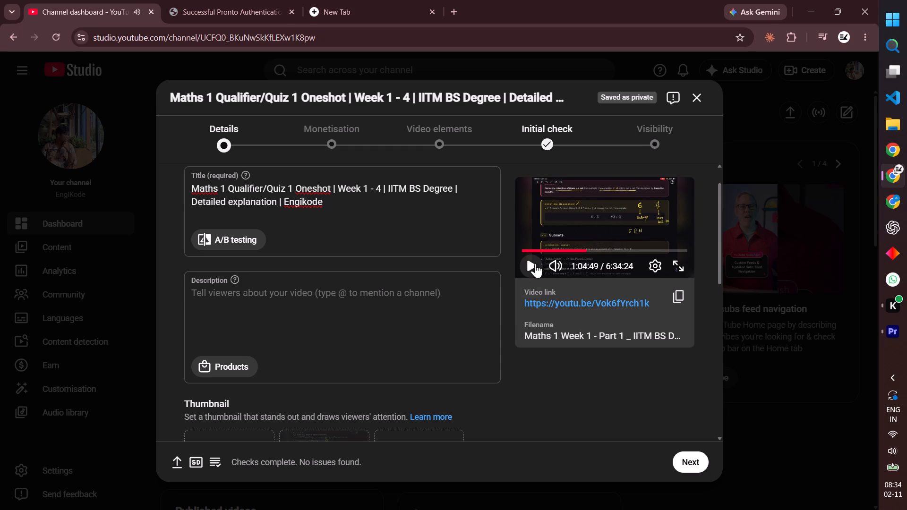
left_click(535, 263)
left_click(620, 254)
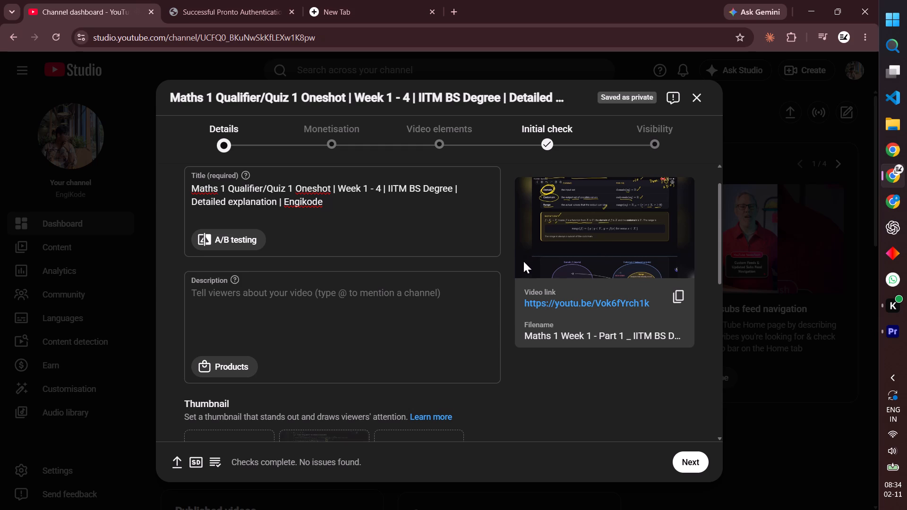
Reuse only the description from the video "Maths 1 Week 4 Part 2 -Turning Points of Polynomial Functions", excluding all its other details.
left_click(303, 323)
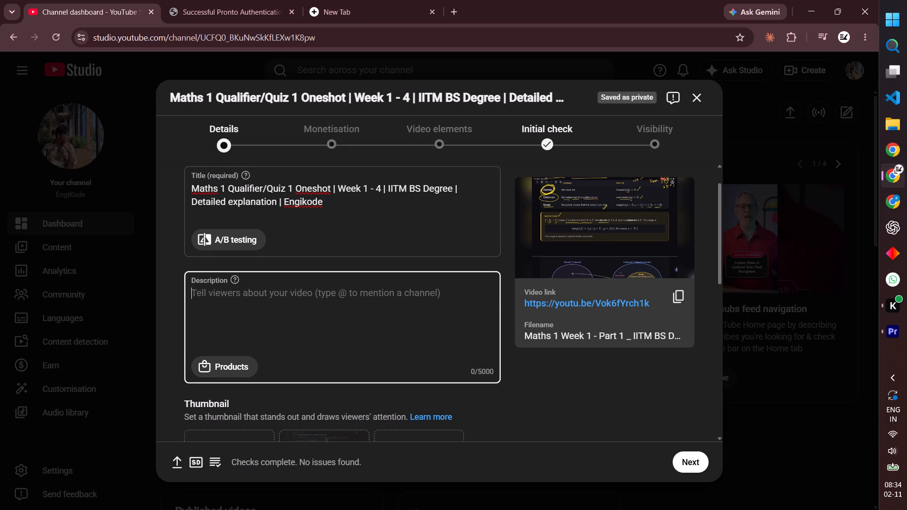
scroll(496, 298, "up", 6)
left_click(494, 178)
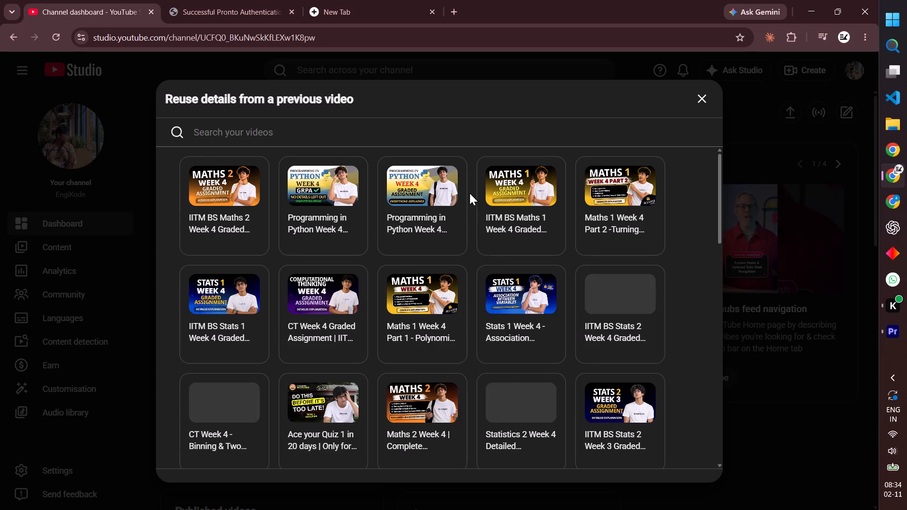
left_click(599, 198)
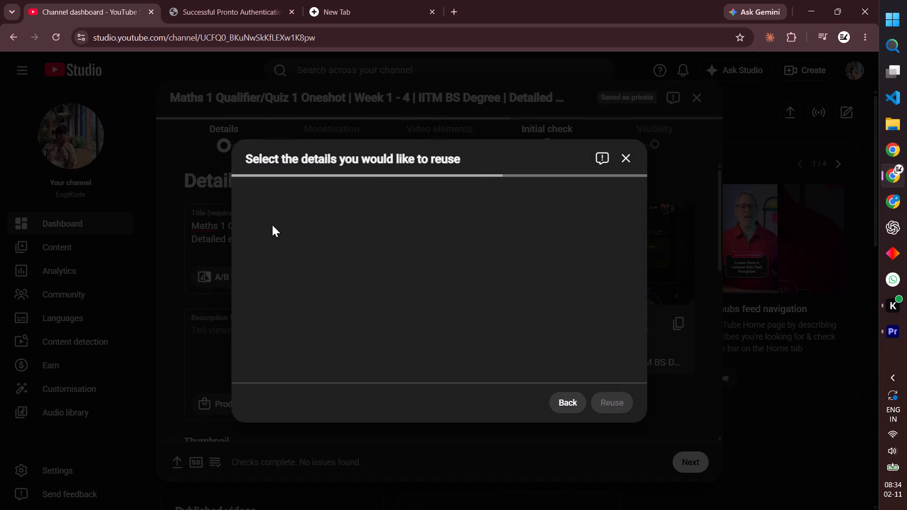
left_click(250, 146)
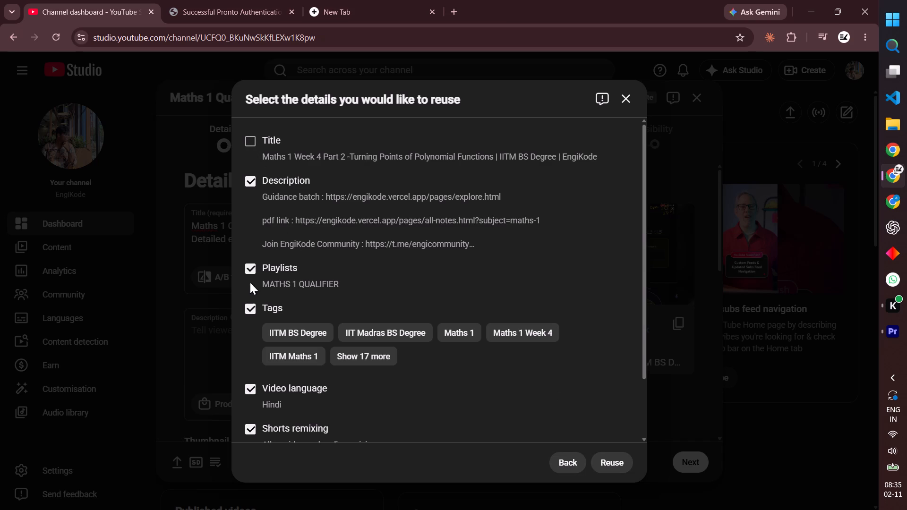
left_click(252, 270)
left_click(249, 312)
scroll(263, 338, "down", 7)
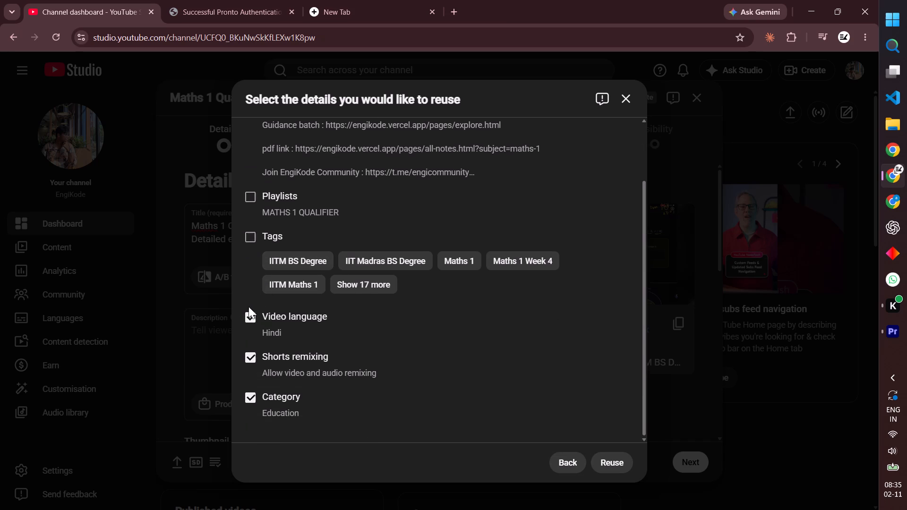
left_click(248, 317)
left_click(247, 357)
left_click(247, 397)
scroll(342, 356, "up", 5)
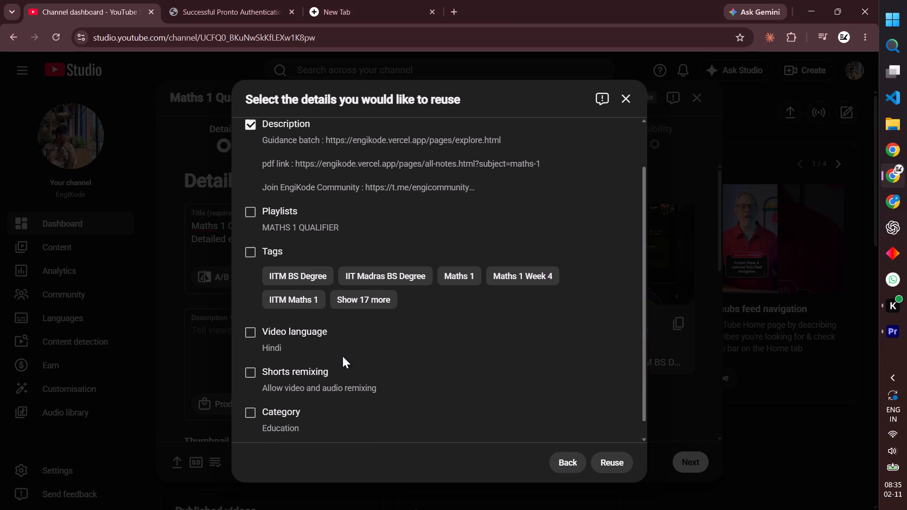
left_click(607, 457)
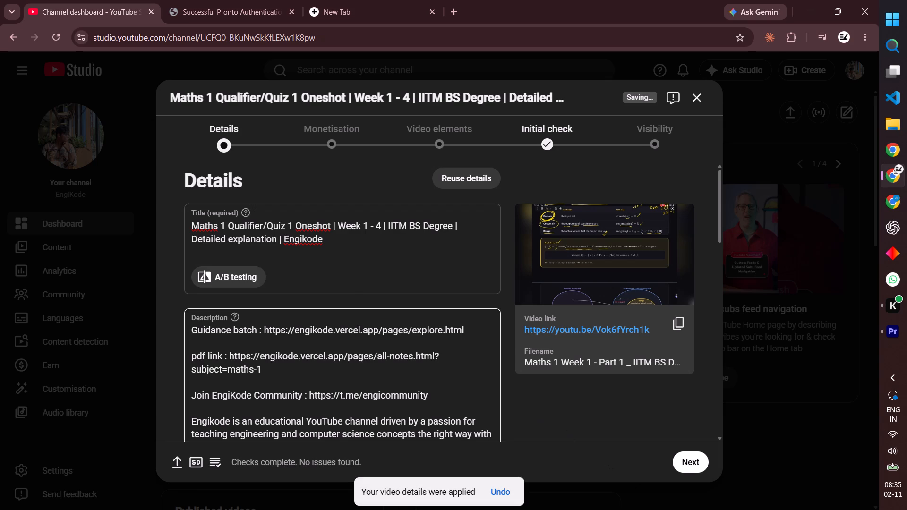
Replace "Guidance" in the description's first line with "PYQ & Live doubts solving".
scroll(321, 351, "down", 1)
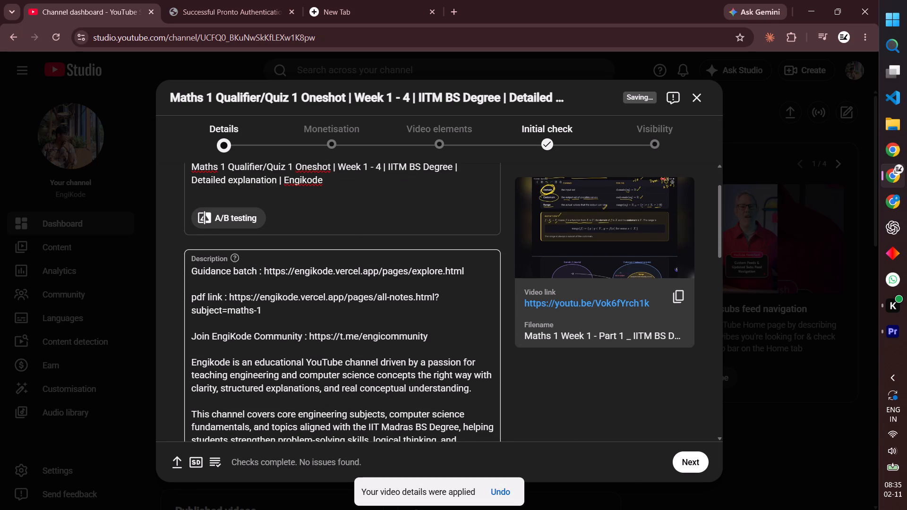
left_click_drag(230, 270, 173, 275)
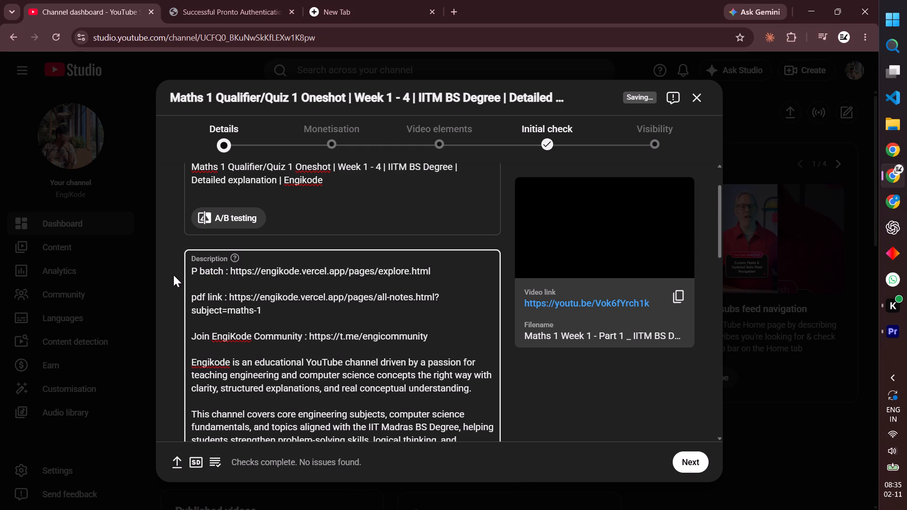
type("YQ")
key("space")
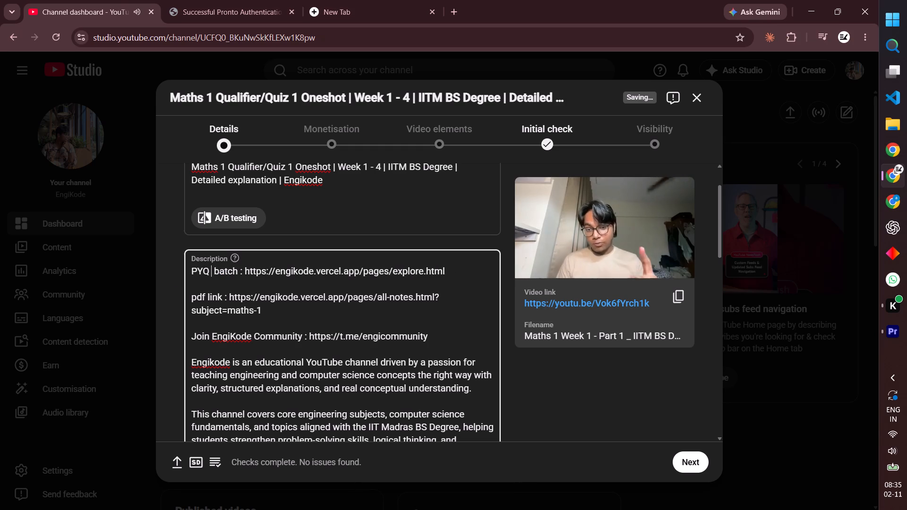
type("&")
key("space")
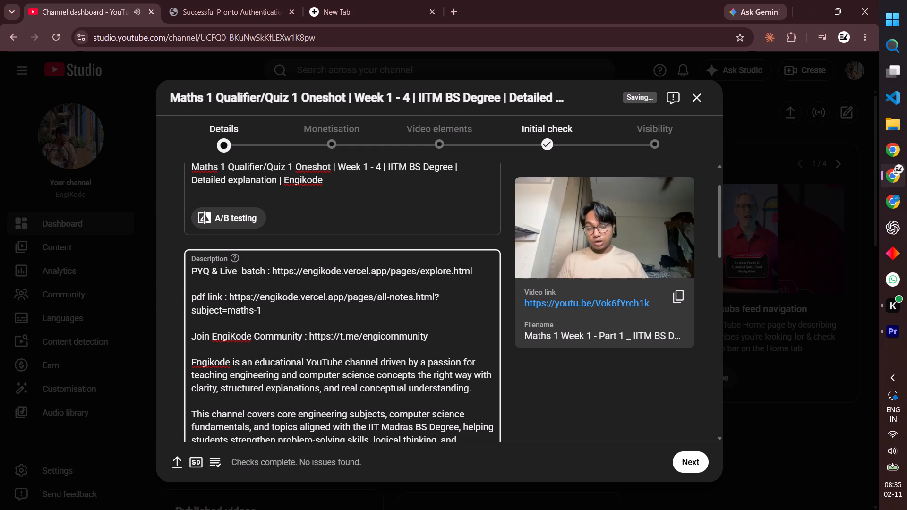
type("doubts")
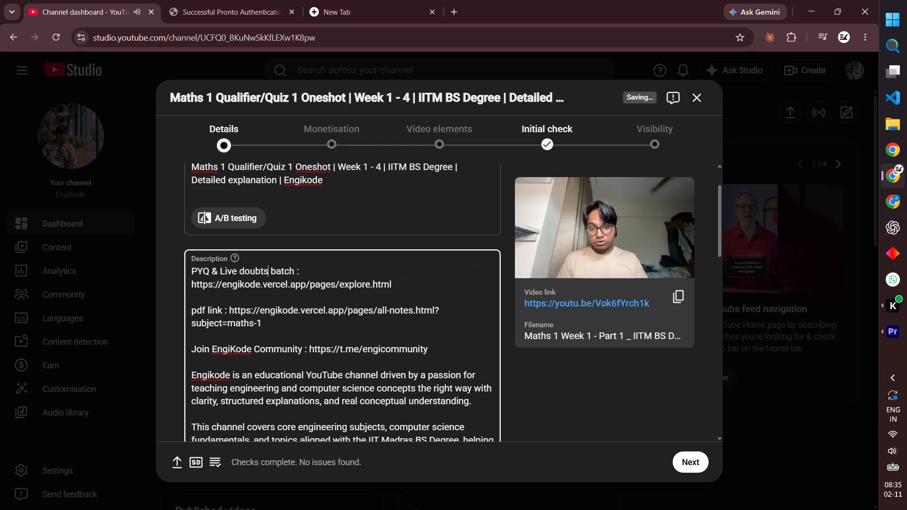
key("space")
type("solving")
key("ctrl+v")
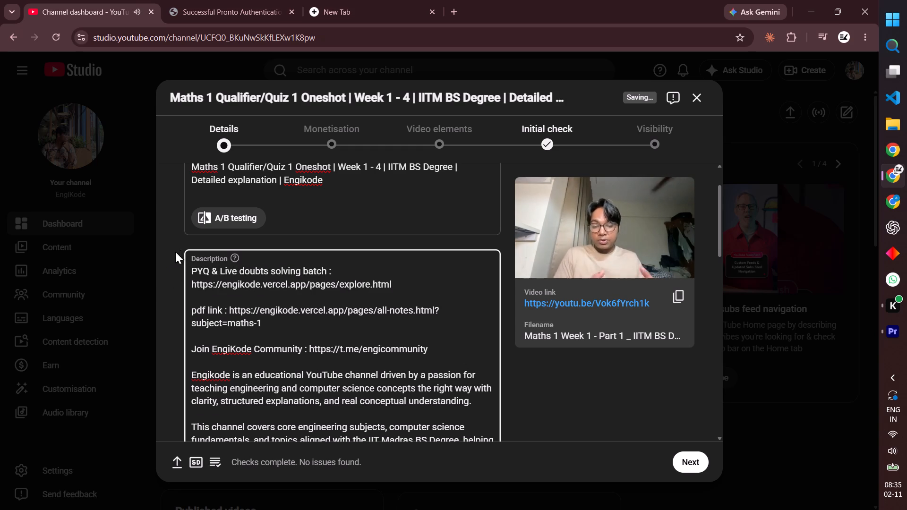
Delete the EngiKode channel-introduction paragraphs between the community link and the Contact & Connect section of the description.
scroll(363, 352, "down", 6)
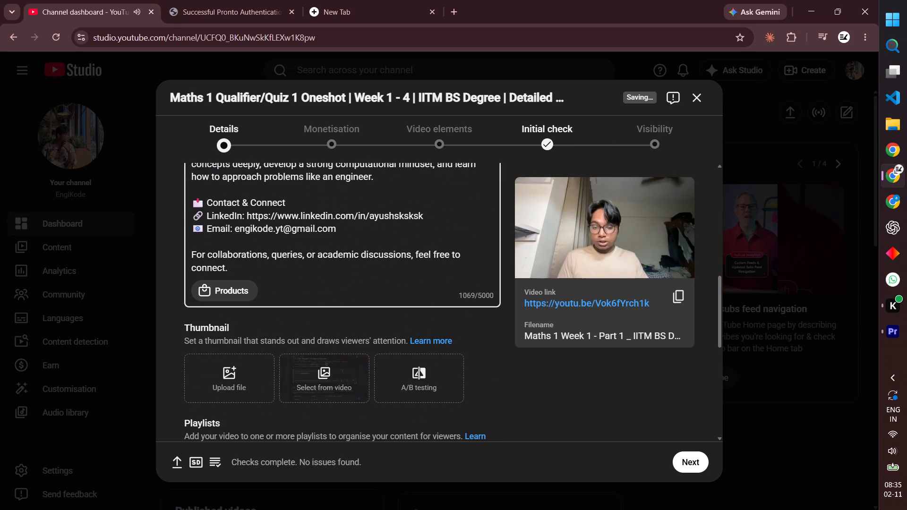
left_click_drag(243, 271, 240, 271)
scroll(240, 271, "up", 2)
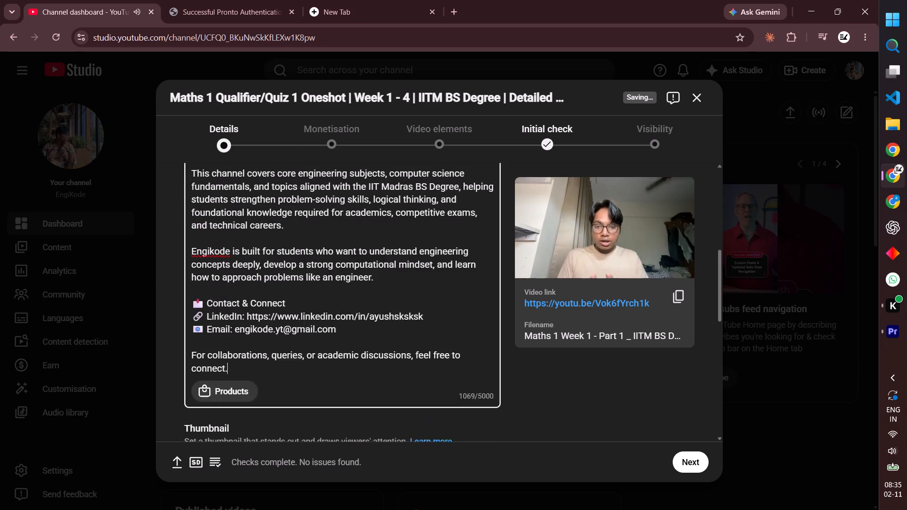
left_click_drag(240, 271, 240, 380)
left_click(240, 380)
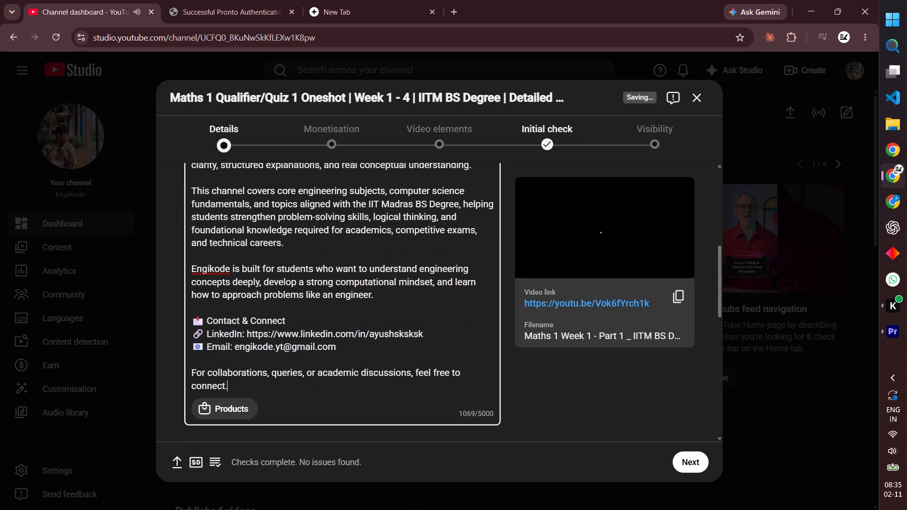
left_click_drag(233, 385, 217, 373)
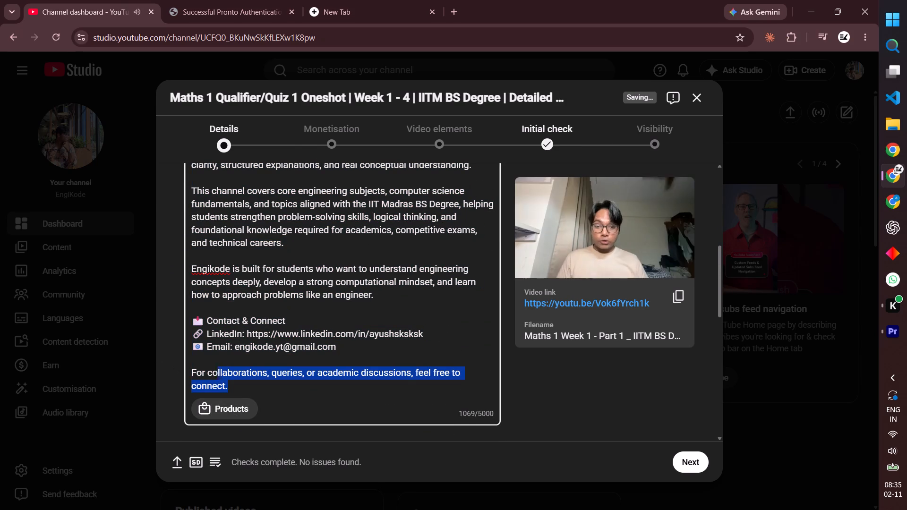
left_click_drag(217, 373, 204, 374)
left_click(206, 372)
left_click_drag(227, 306, 191, 373)
scroll(231, 272, "up", 4)
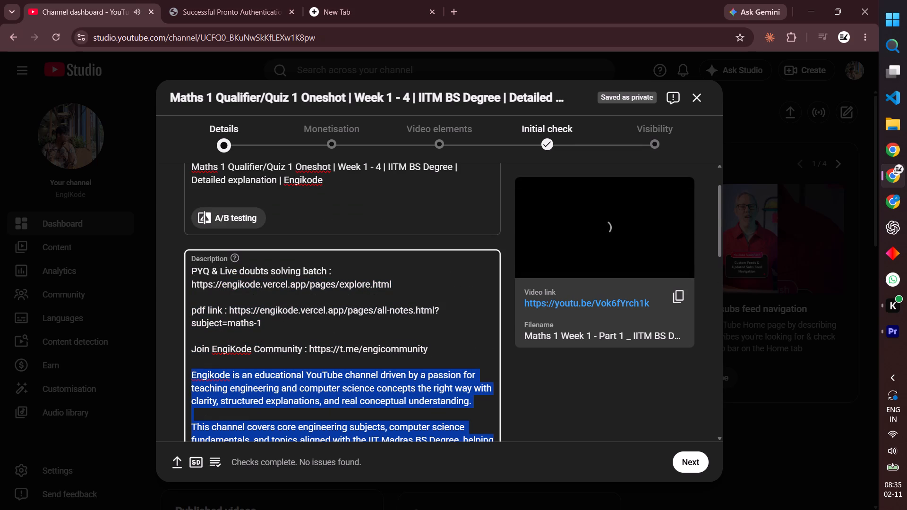
left_click_drag(191, 373, 193, 378)
key("BackSpace")
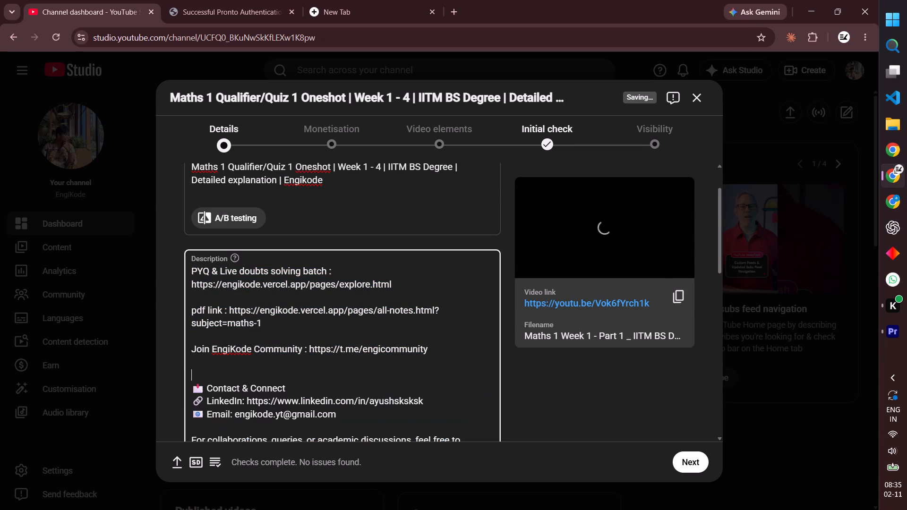
key("BackSpace")
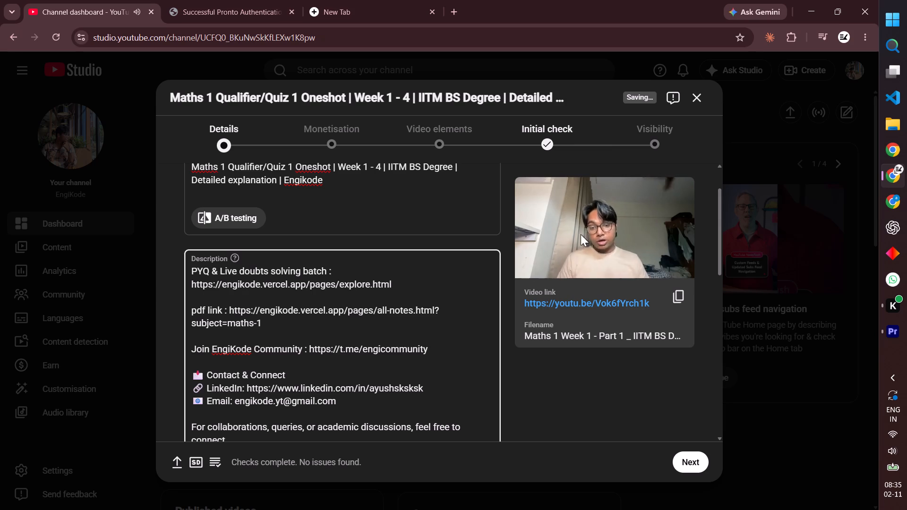
Pause the video preview.
left_click(537, 270)
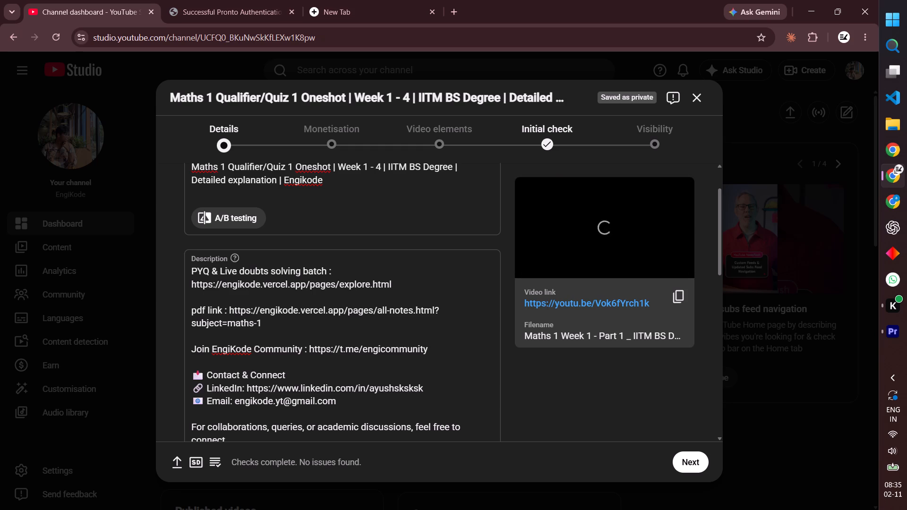
scroll(412, 340, "down", 10)
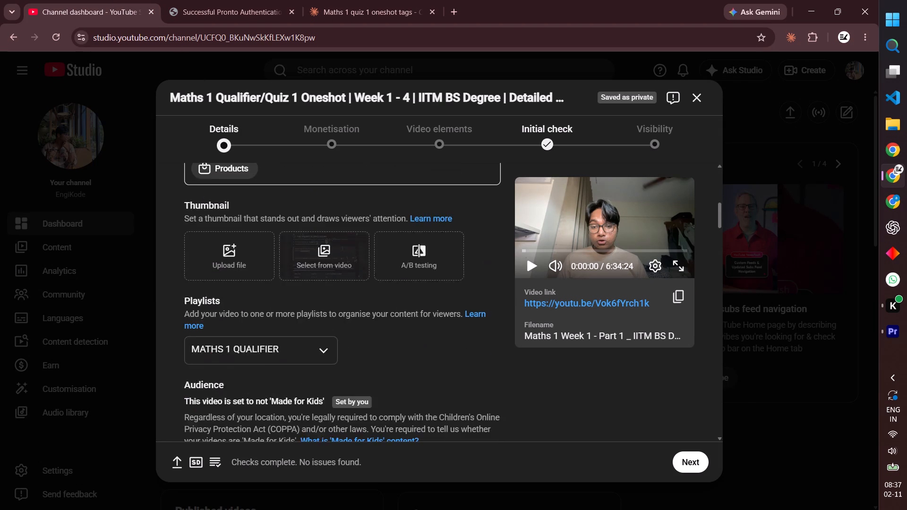
scroll(419, 379, "down", 19)
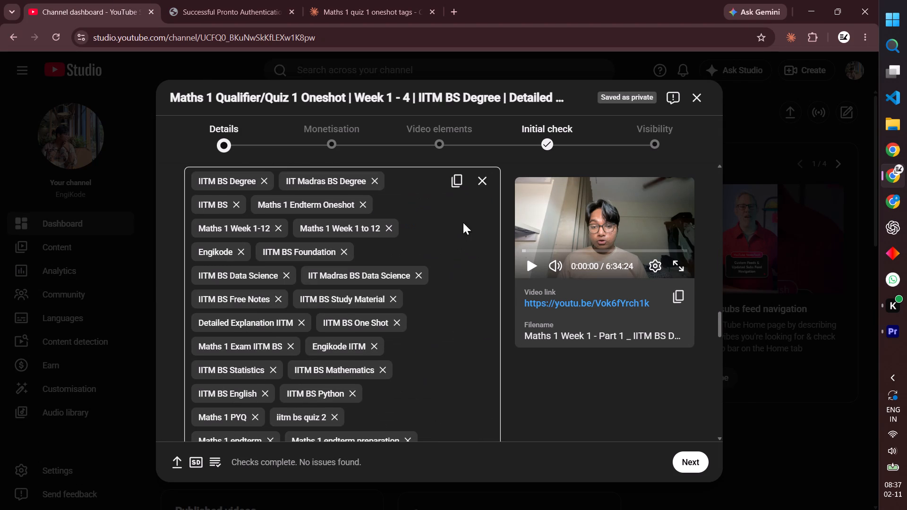
left_click(489, 172)
double_click(352, 189)
key("ctrl+v")
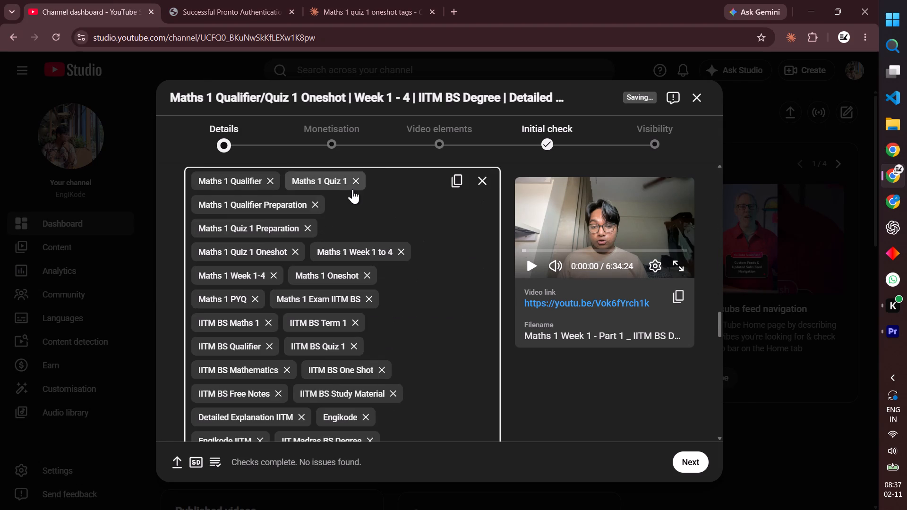
Review the end of the new tag list and the other upload details back up to the title.
scroll(430, 342, "down", 5)
scroll(430, 342, "up", 5)
scroll(430, 342, "down", 5)
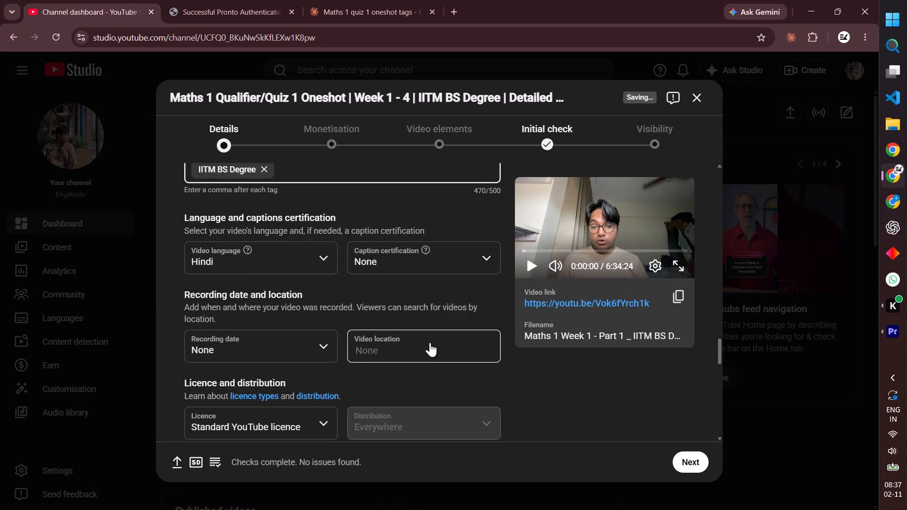
scroll(430, 342, "up", 17)
scroll(430, 342, "up", 5)
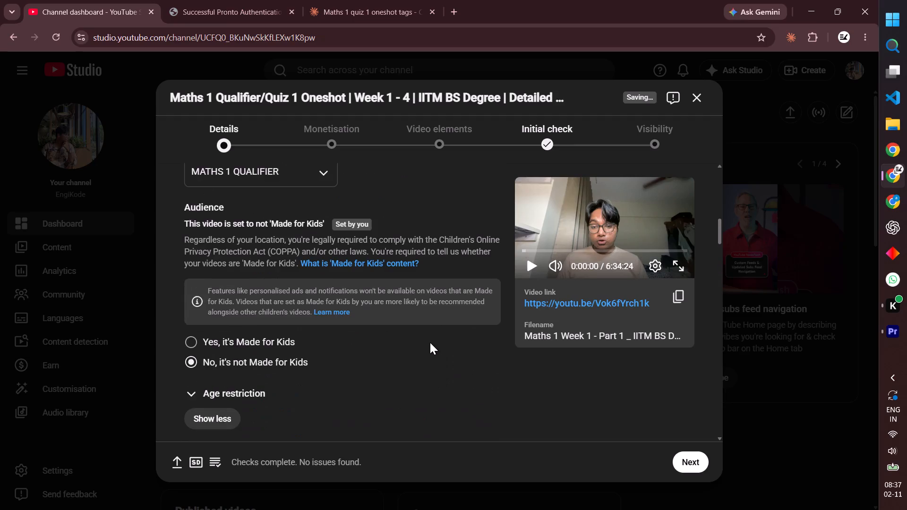
scroll(430, 342, "up", 17)
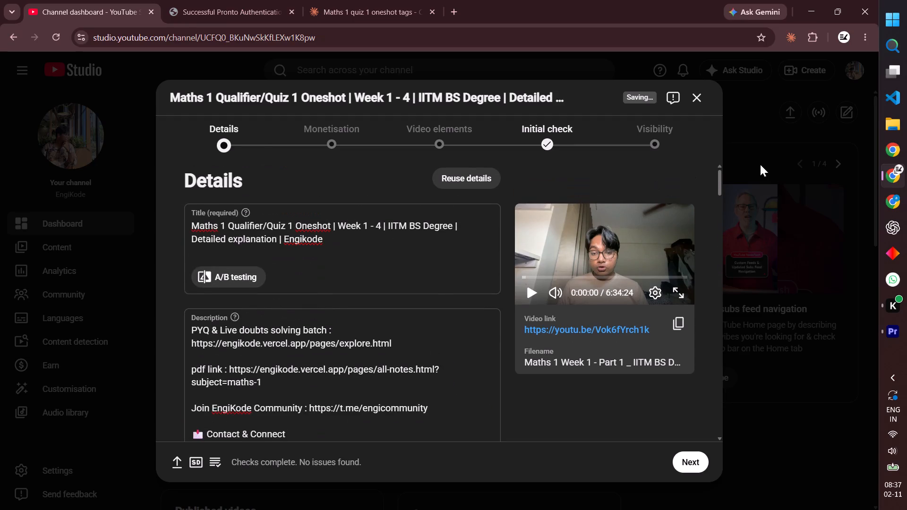
Open a Chrome window with the second listed profile and load the EngiKode design file in Figma.
left_click(899, 158)
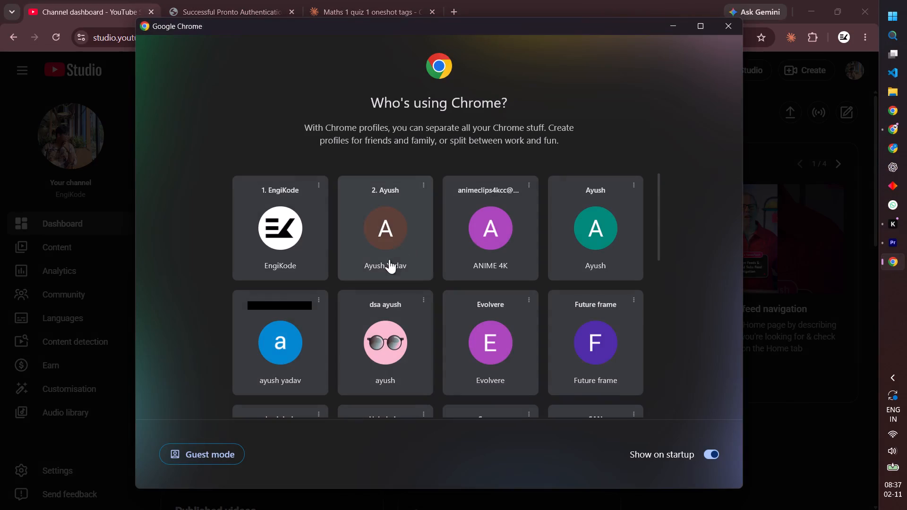
left_click(389, 259)
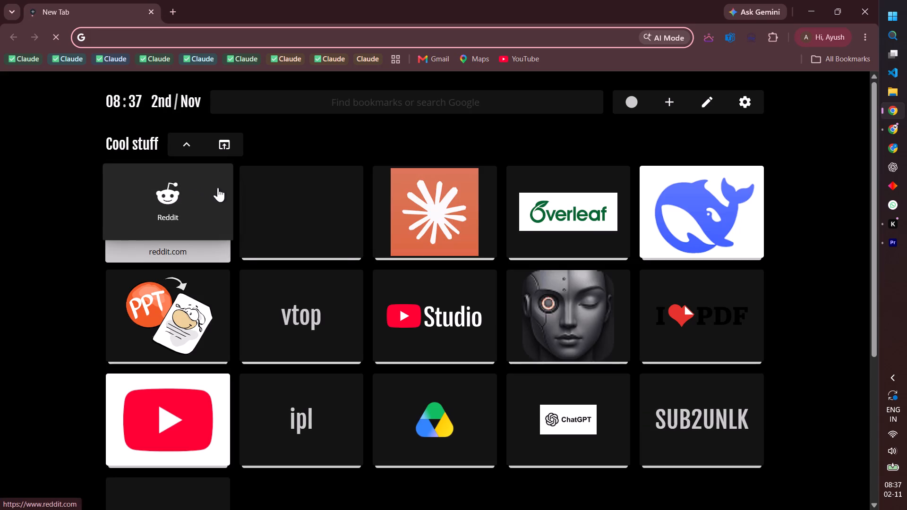
type("figm")
key("Return")
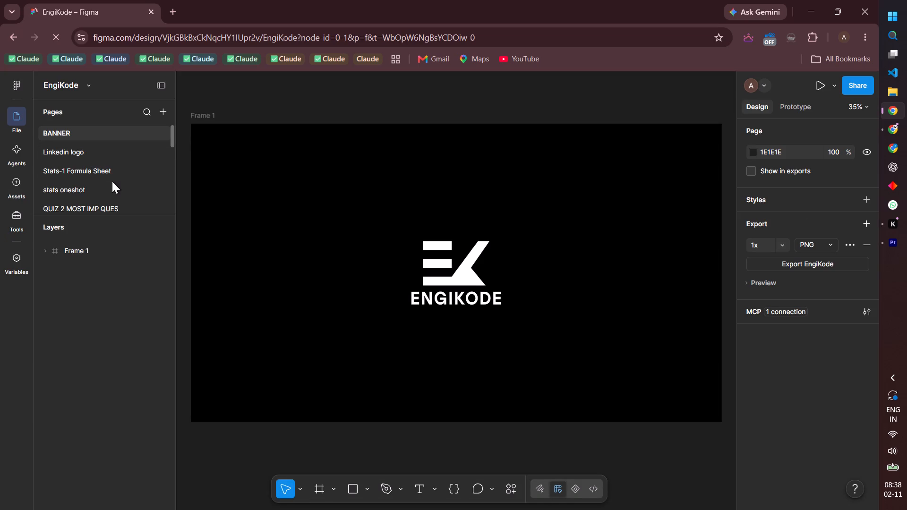
Enlarge the Pages list of the EngiKode file and open the strategyy page.
left_click_drag(86, 213, 89, 233)
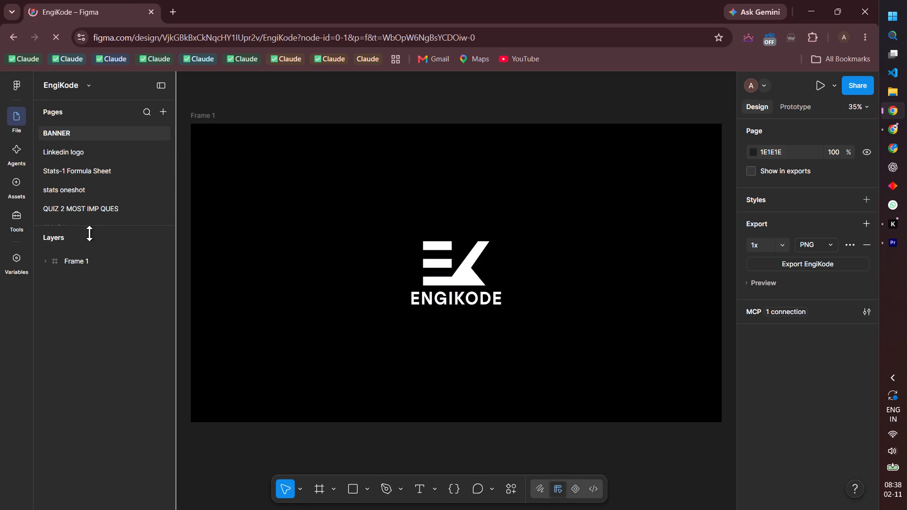
left_click_drag(89, 233, 67, 386)
scroll(87, 298, "down", 2)
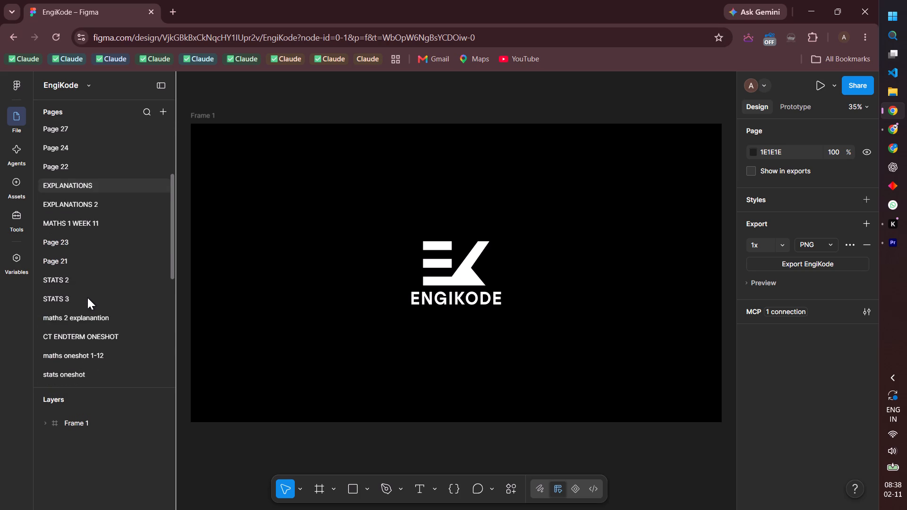
scroll(95, 293, "down", 2)
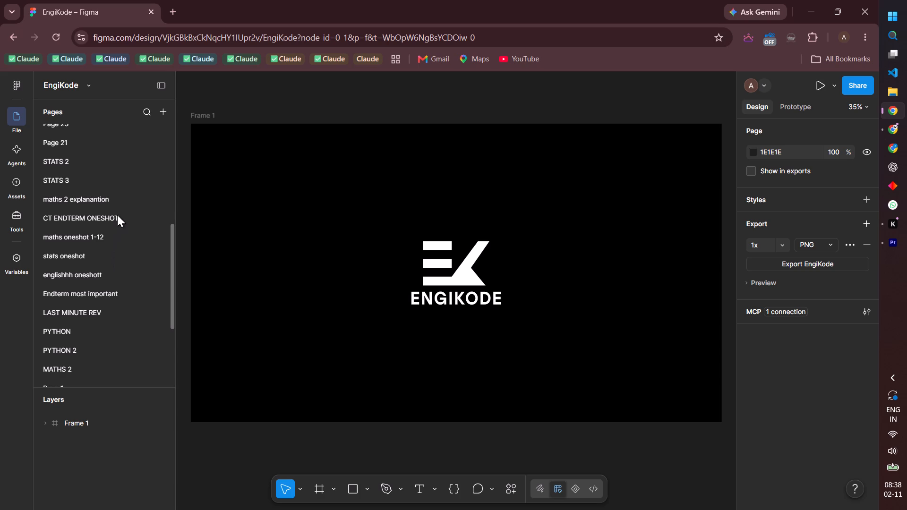
scroll(120, 254, "down", 3)
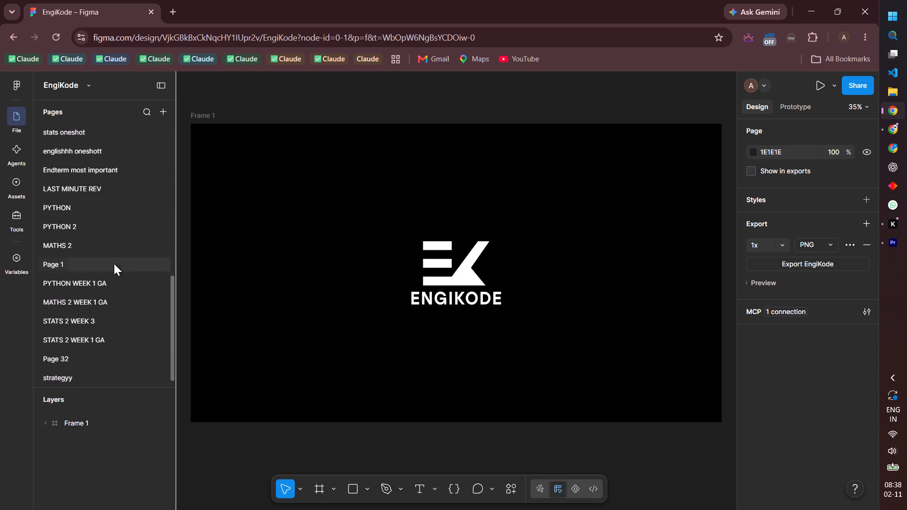
scroll(122, 306, "down", 3)
left_click(96, 377)
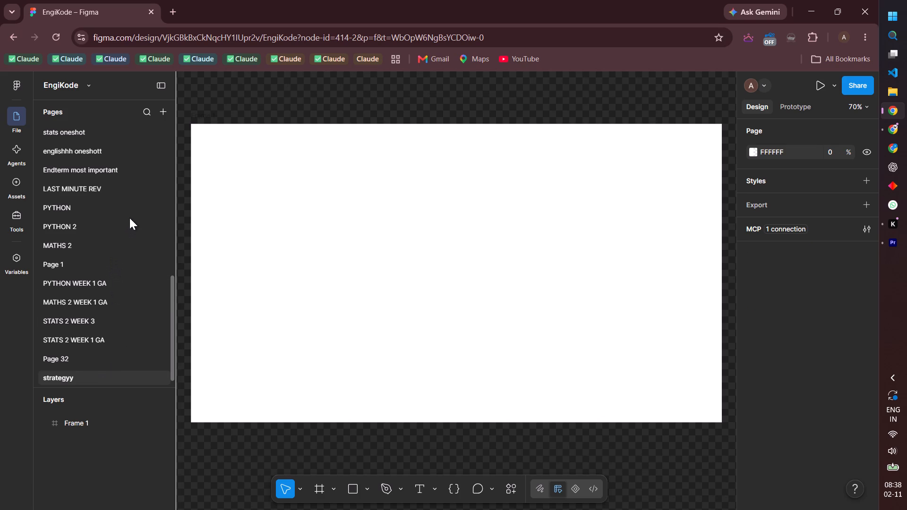
Open the "maths oneshot 1-12" page containing the Maths 1 thumbnail design.
scroll(121, 175, "up", 1)
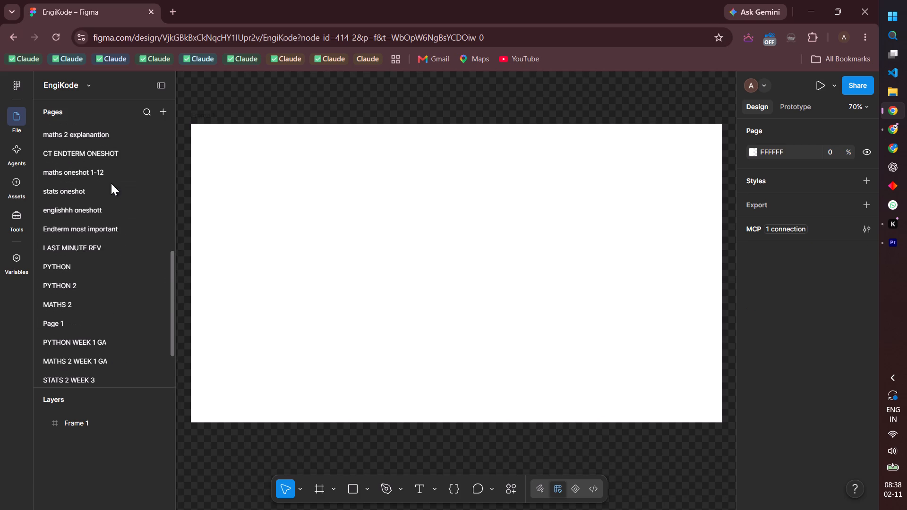
left_click(101, 180)
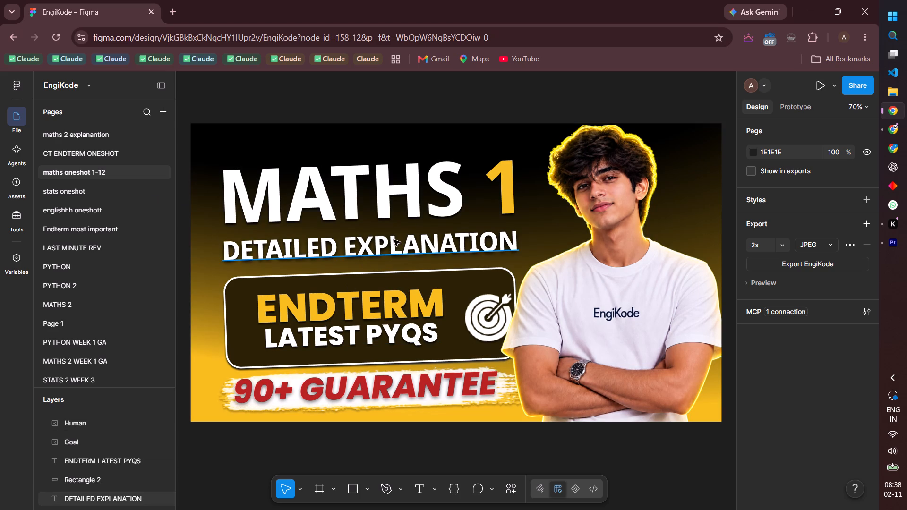
Replace ENDTERM in the Maths 1 thumbnail's rounded box with QUALIFIER/QUIZ 1.
key("alt+Tab")
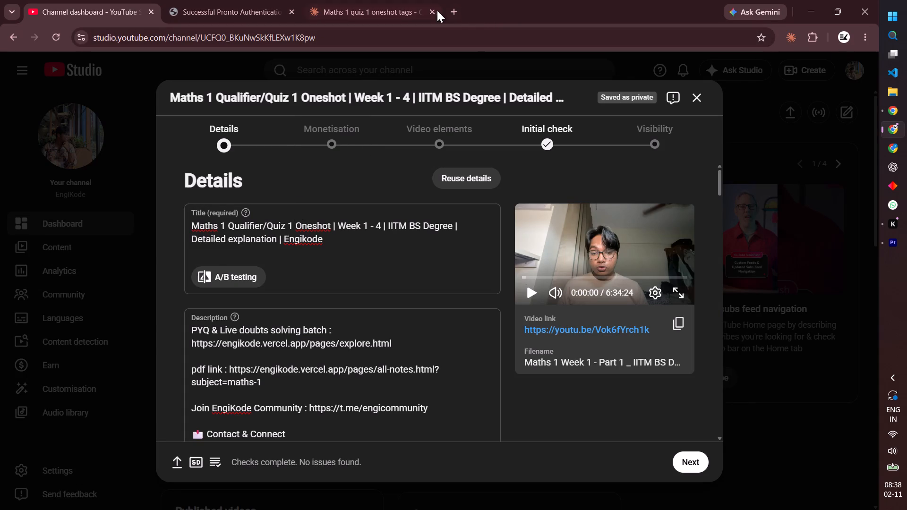
key("alt+Tab")
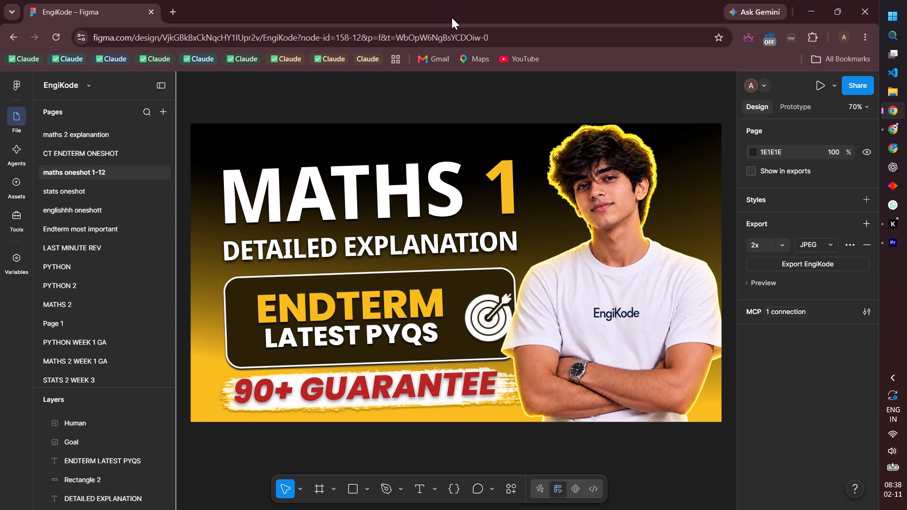
double_click(413, 248)
double_click(413, 248)
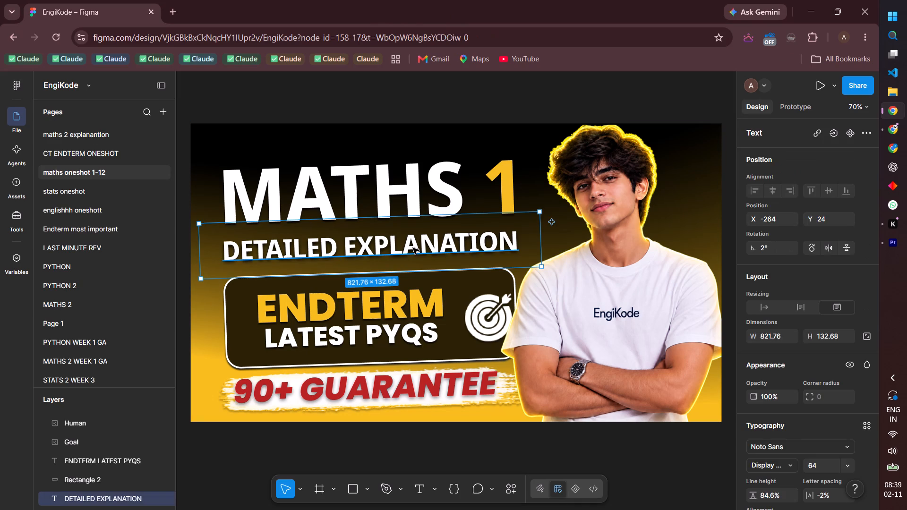
double_click(381, 304)
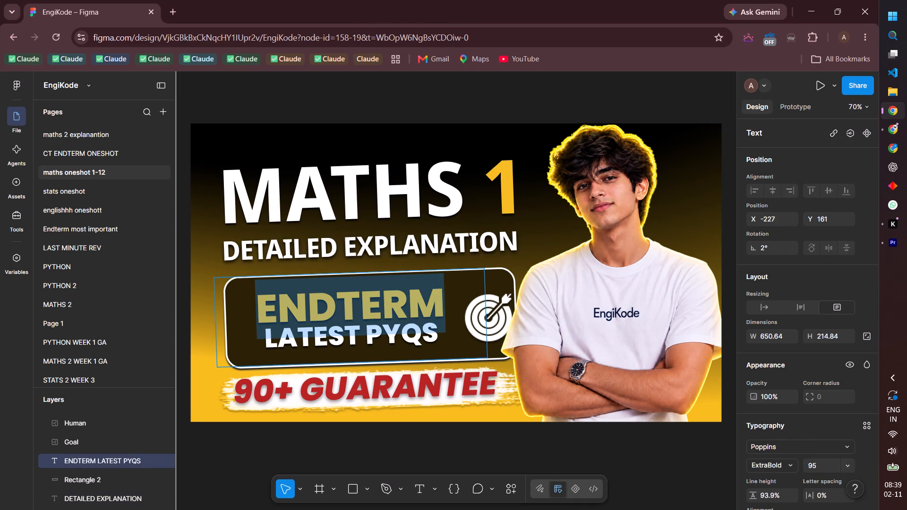
left_click(381, 304)
left_click(400, 303)
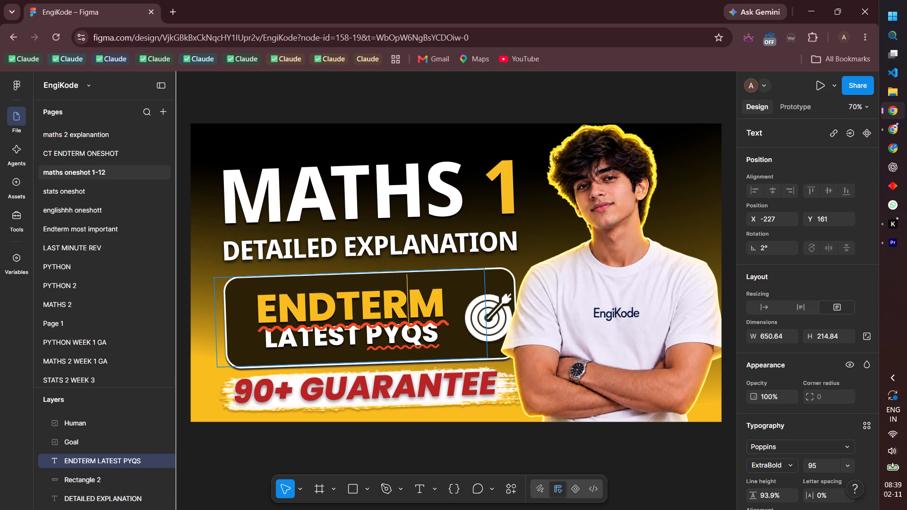
double_click(363, 304)
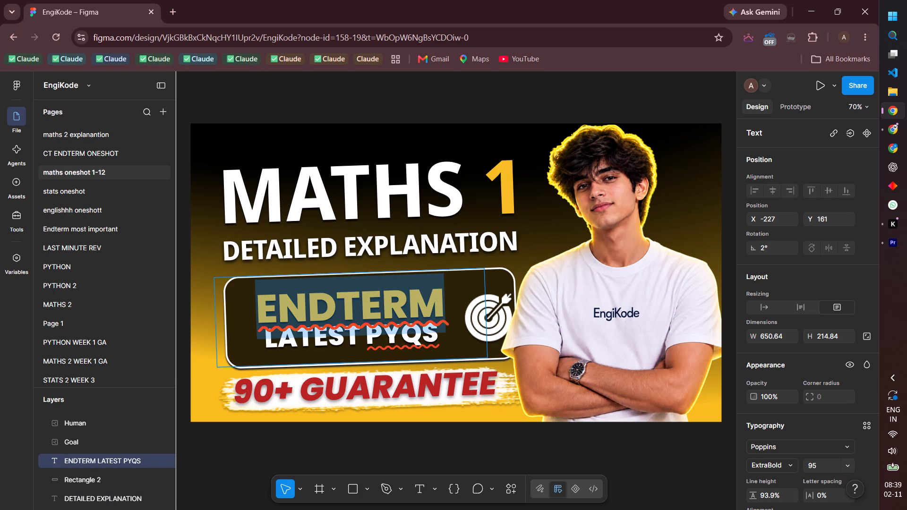
type("QUALIFER")
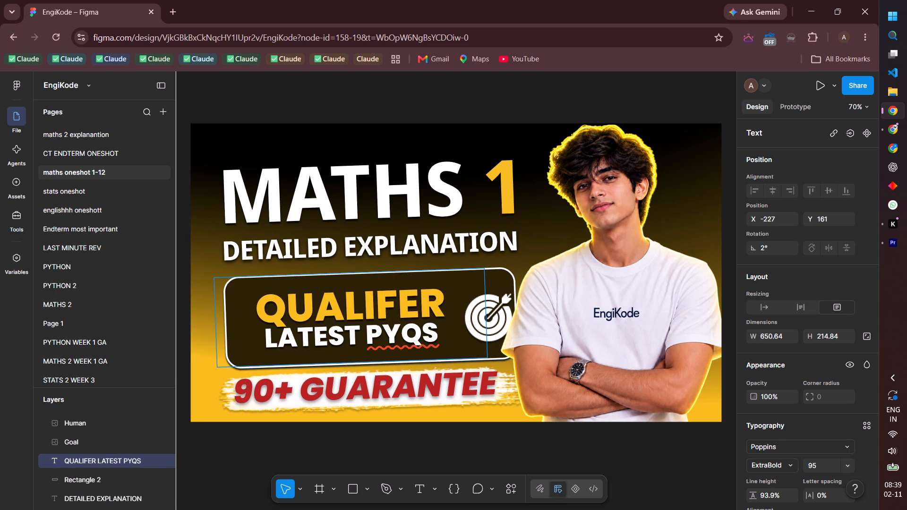
key("BackSpace")
key("BackSpace")
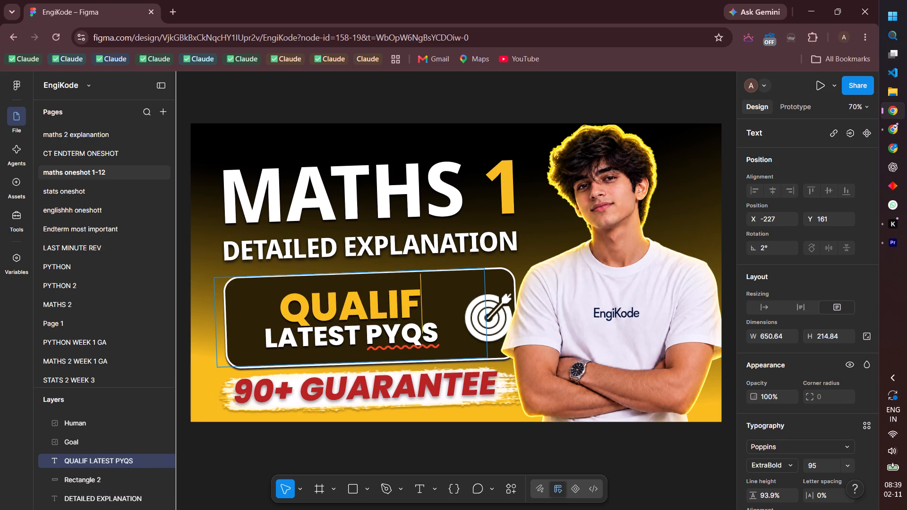
type("IER/")
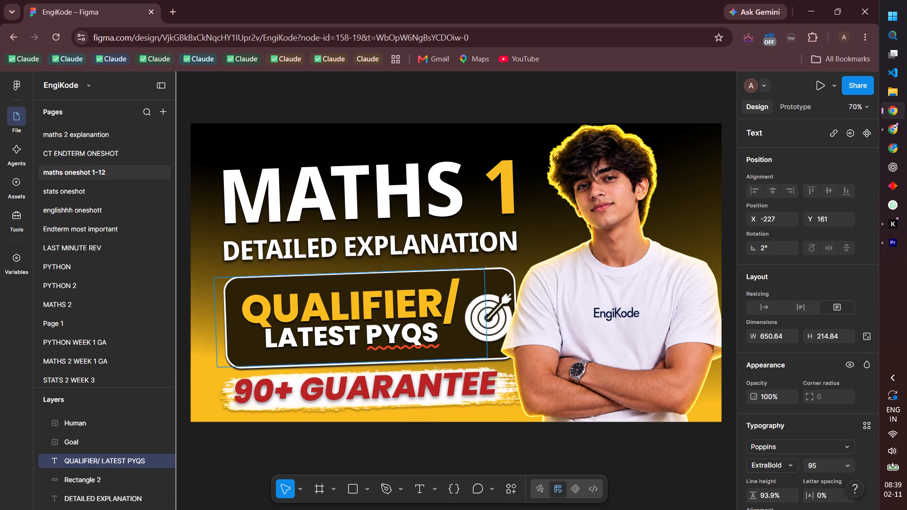
type("QUIA")
key("BackSpace")
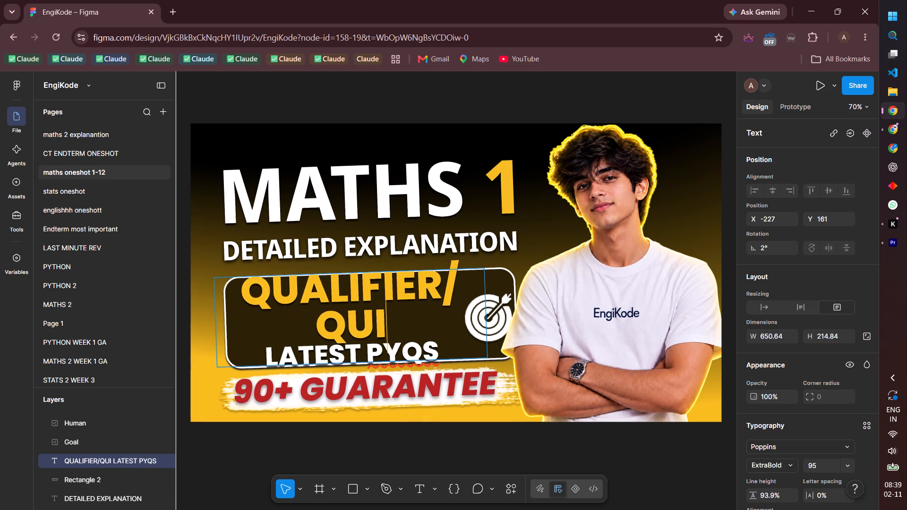
key("z")
key("space")
type("1")
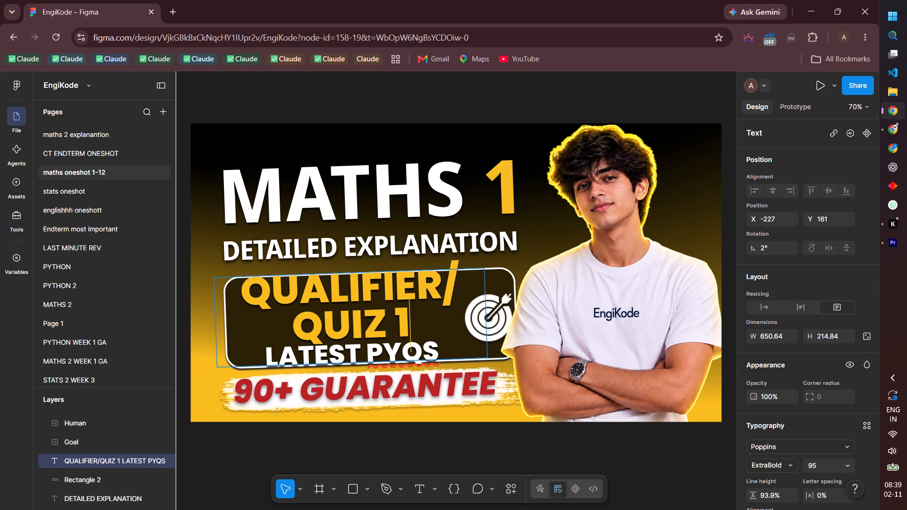
Set the font size of the QUALIFIER/QUIZ 1 text to 64.
left_click_drag(415, 324, 234, 285)
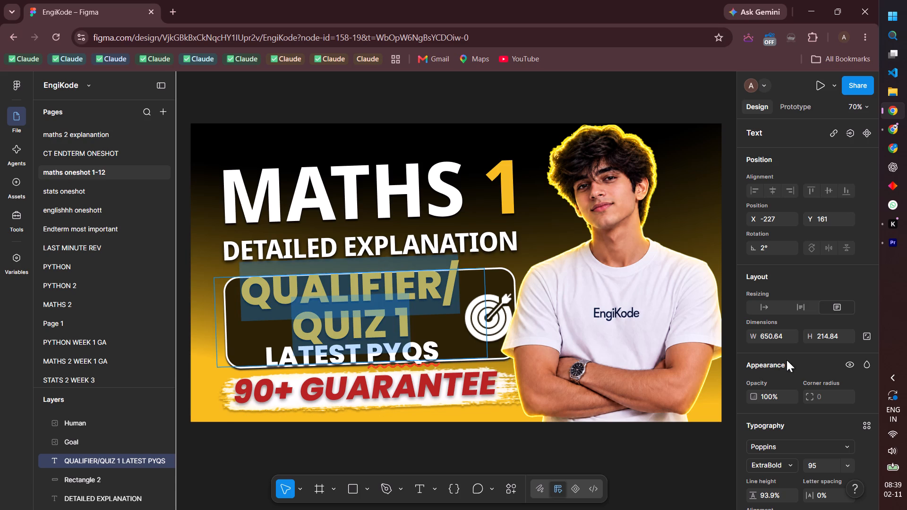
left_click(849, 467)
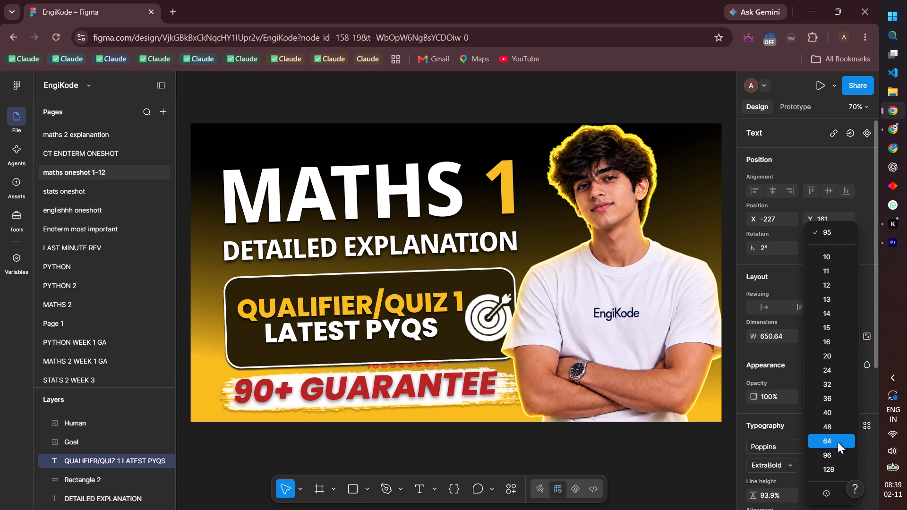
left_click(838, 442)
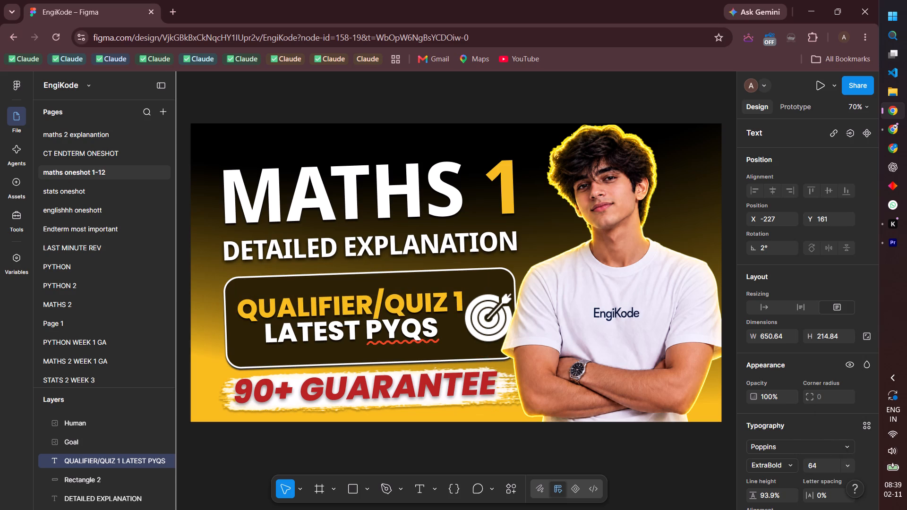
Replace the LATEST PYQS line below QUALIFIER/QUIZ 1 with ONESHOT and deselect the text.
double_click(376, 333)
left_click(376, 333)
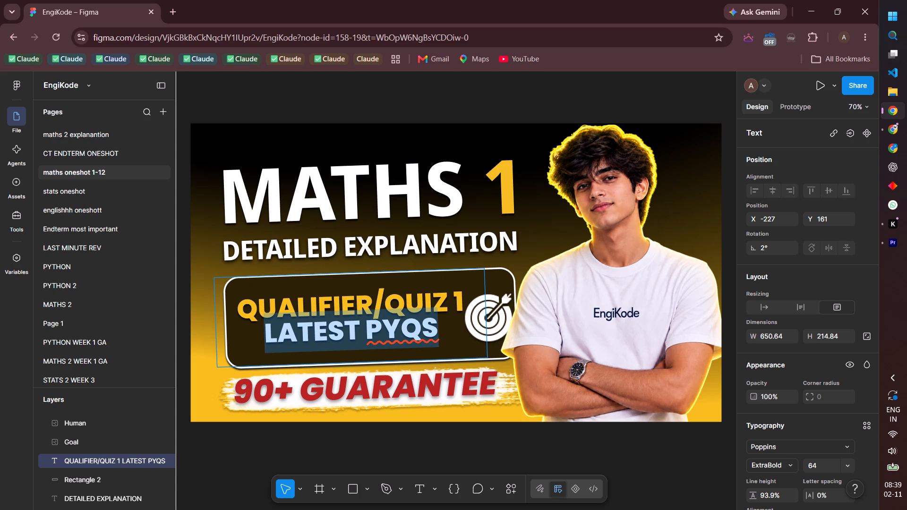
type("ON")
type("ESHOT")
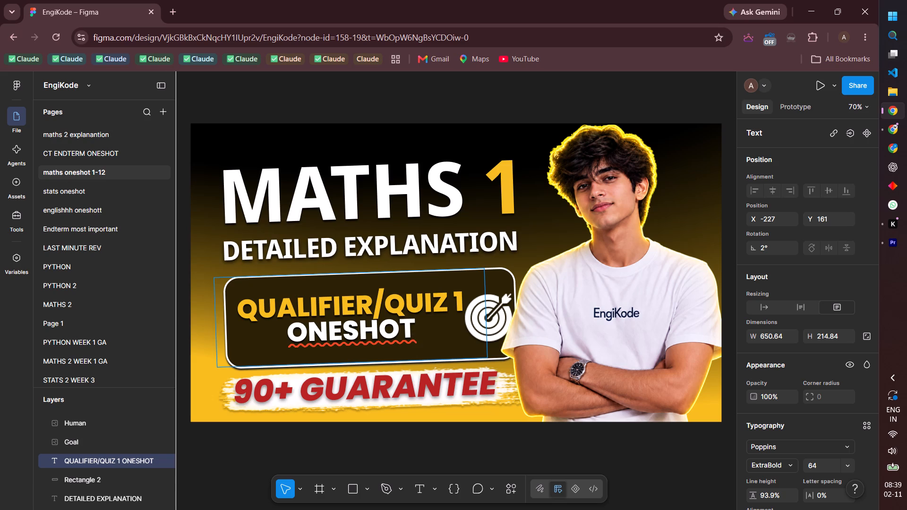
left_click(550, 449)
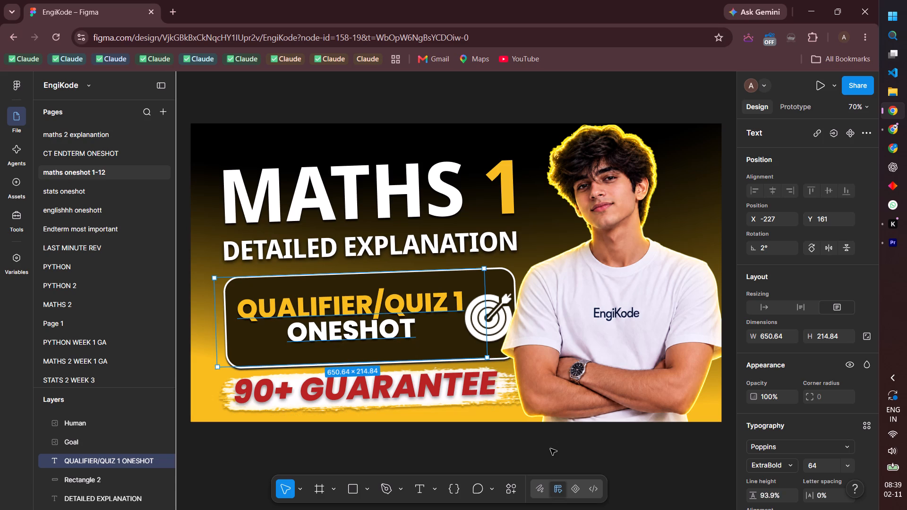
left_click(550, 449)
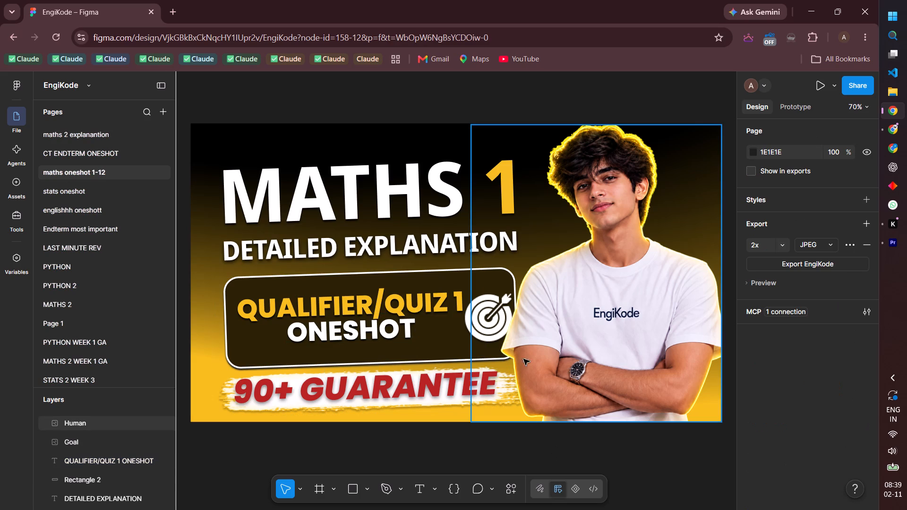
Search YouTube in a new tab for IITM BS MATHS 1 ONESHOT and examine the thumbnails of the resulting videos.
left_click(170, 3)
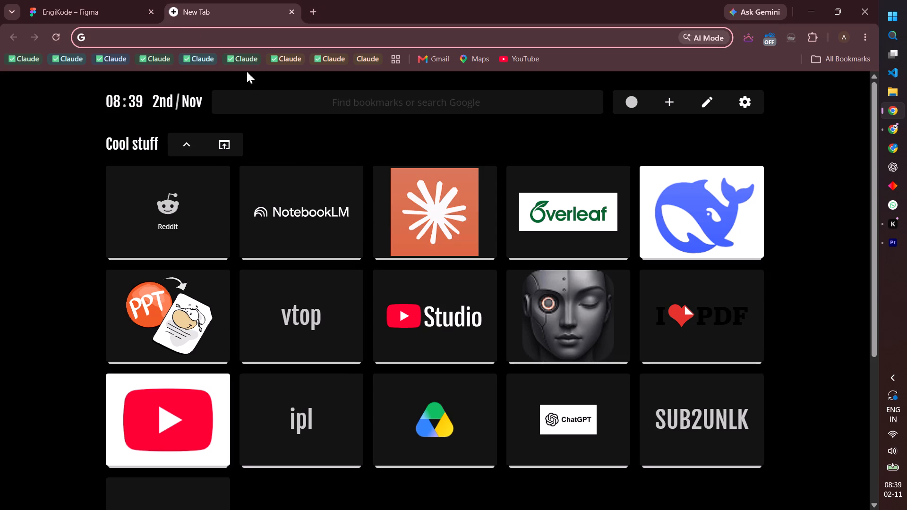
left_click(151, 417)
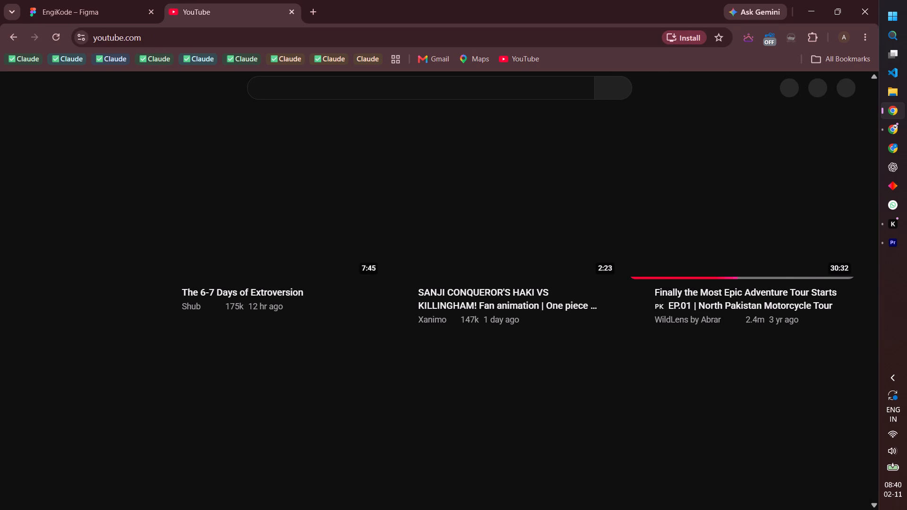
left_click(358, 92)
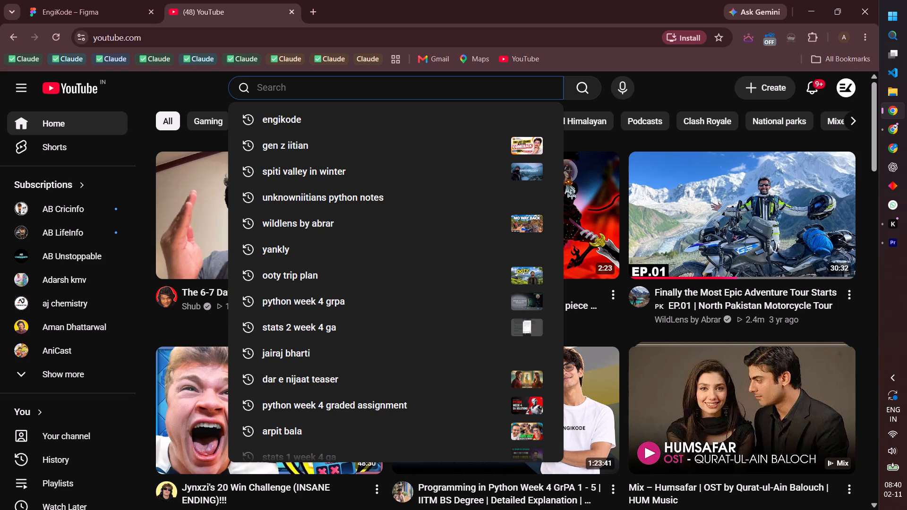
type("IITM BS")
key("BackSpace")
key("BackSpace")
key("BackSpace")
key("space")
type("BS MATHS 1 ONESHOT")
key("Return")
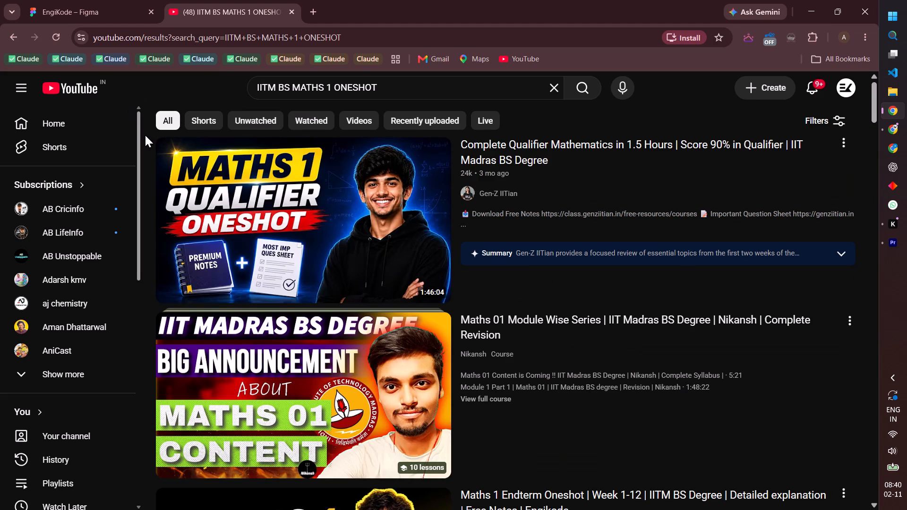
scroll(145, 135, "down", 3)
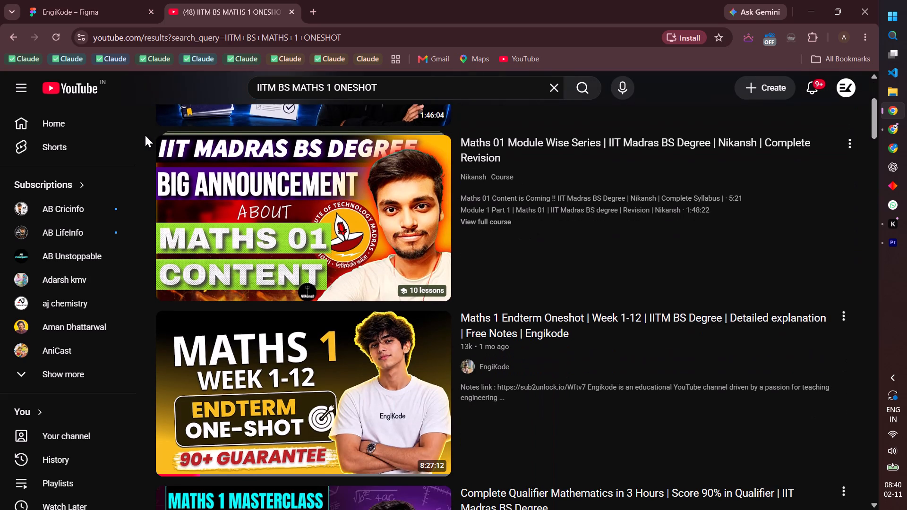
scroll(145, 135, "down", 3)
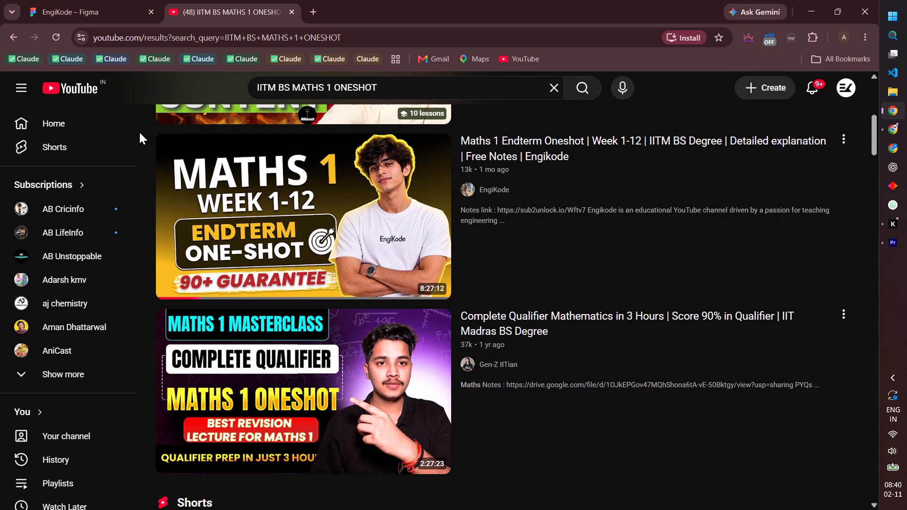
Back in the Figma design, shrink the dark rounded box by raising its bottom edge to a height of about 191 and lowering its top edge.
left_click(100, 0)
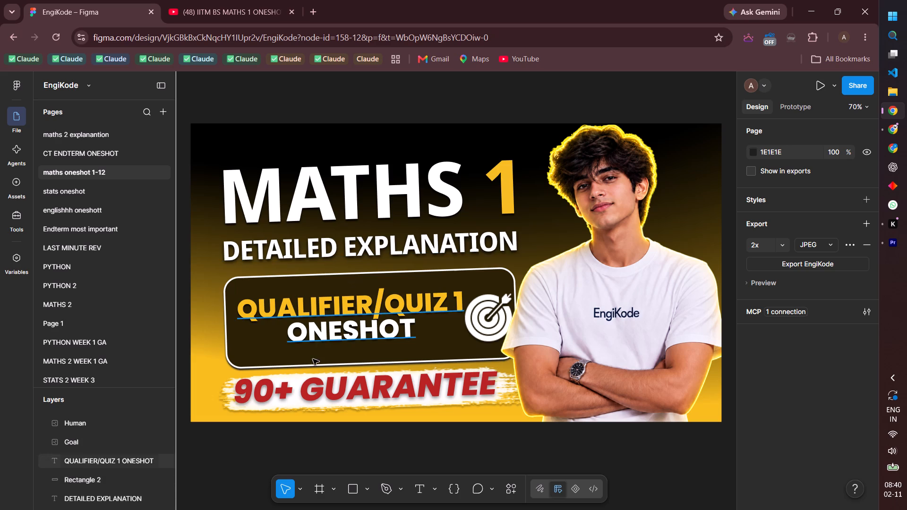
left_click(253, 368)
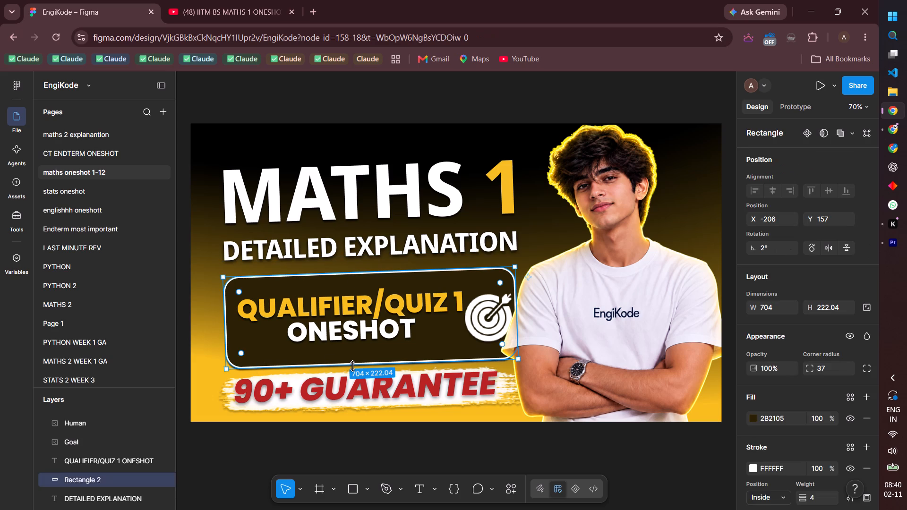
left_click_drag(353, 365, 357, 355)
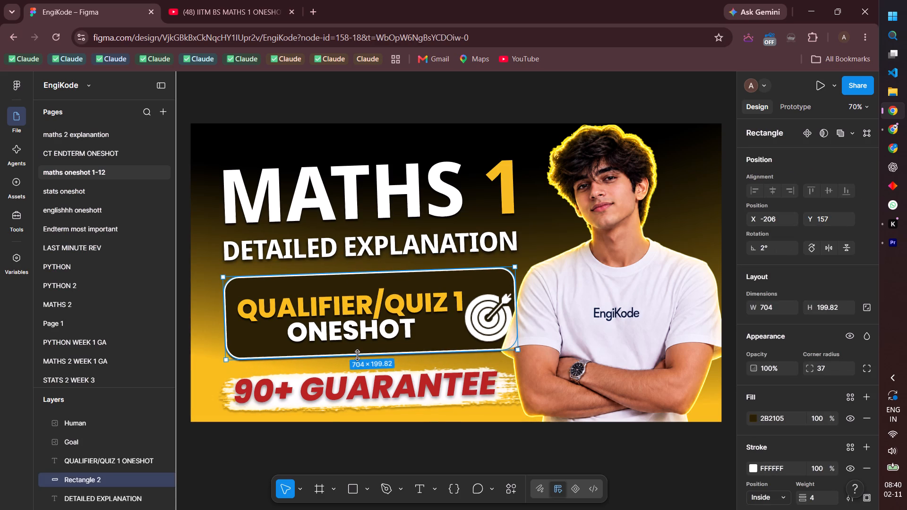
left_click_drag(357, 355, 359, 352)
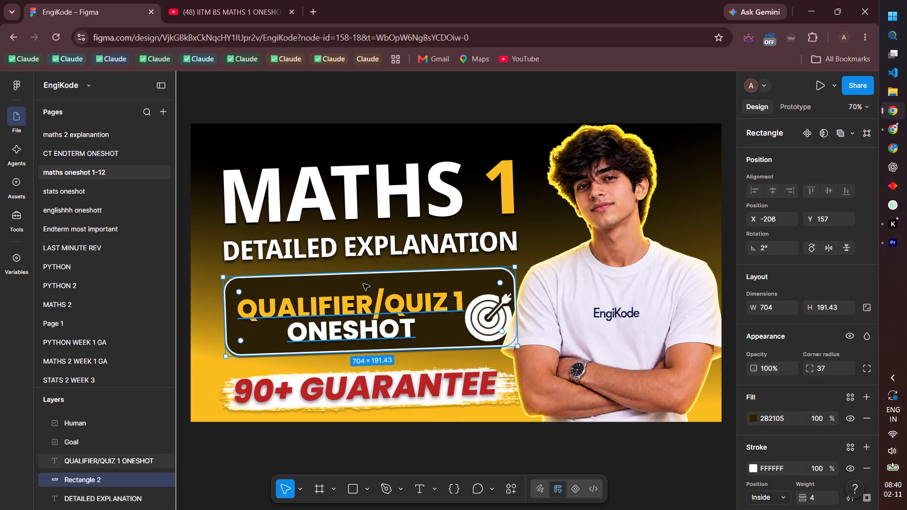
left_click_drag(371, 272, 373, 282)
Reposition the Goal target image inside the rounded box to about X 352, Y 159.
left_click(482, 320)
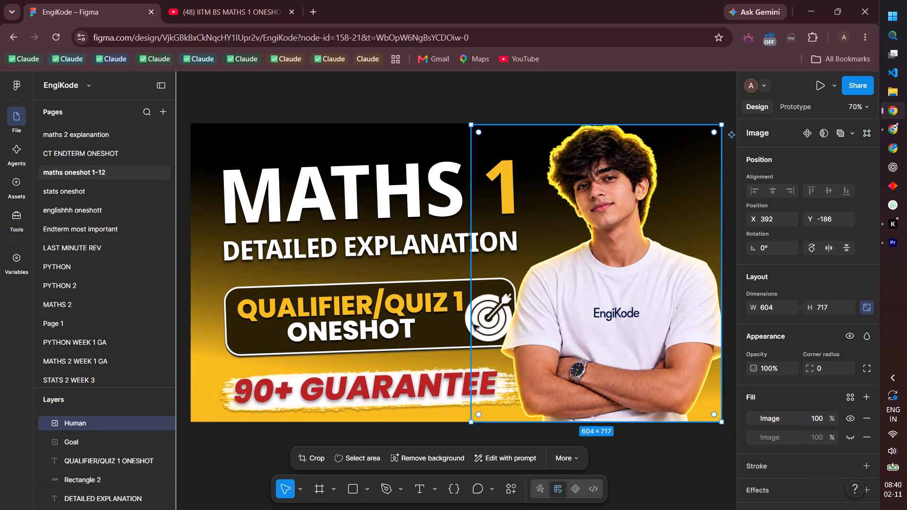
left_click(463, 321)
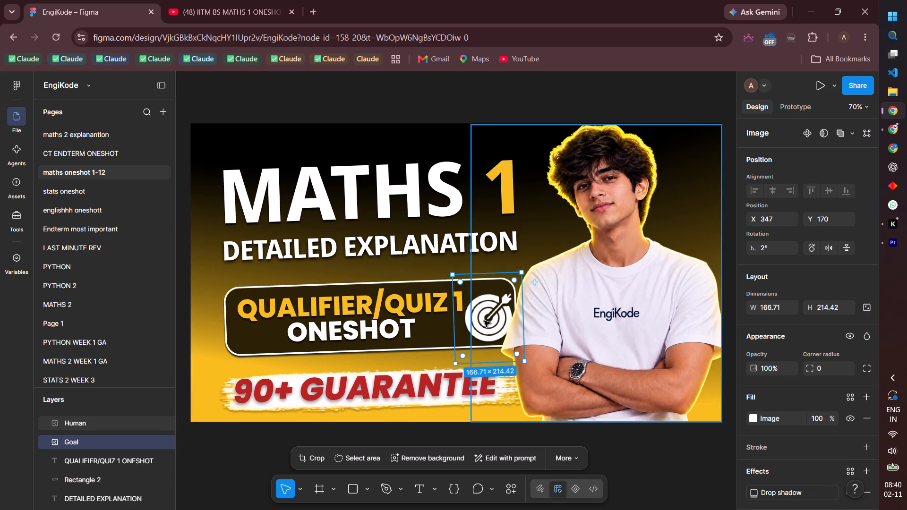
left_click_drag(484, 321, 482, 323)
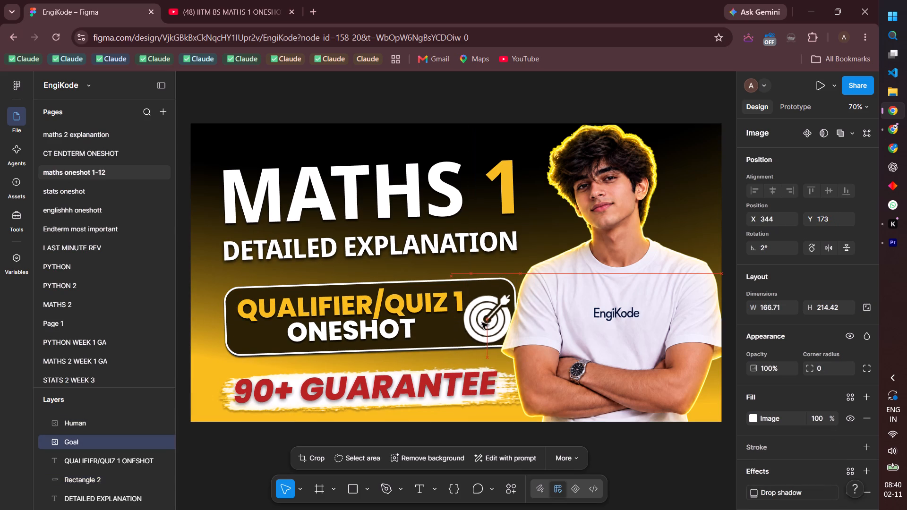
left_click_drag(482, 323, 486, 316)
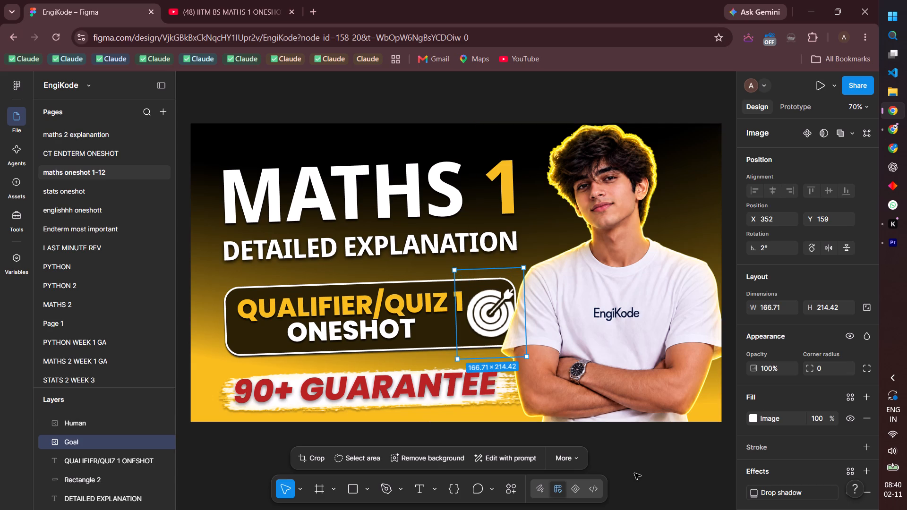
left_click(634, 473)
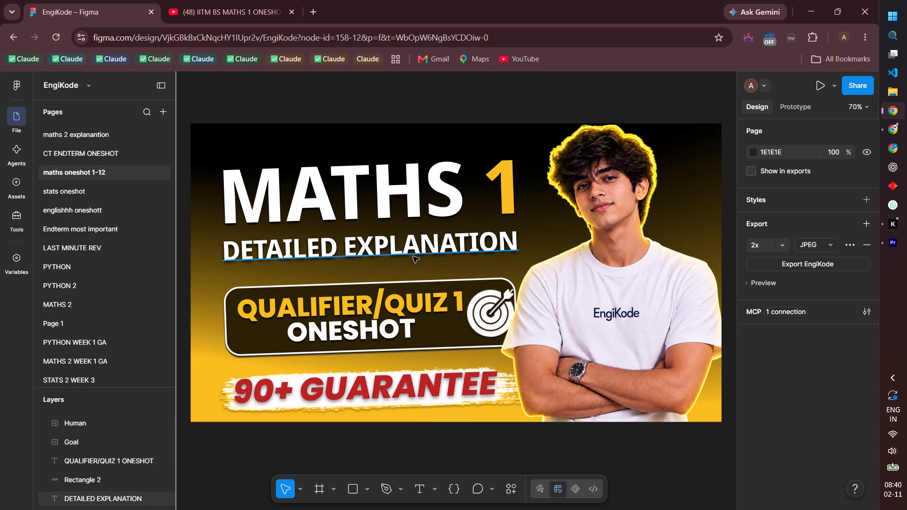
Replace the DETAILED EXPLANATION text under MATHS 1 with WEEK 1 - 4.
double_click(379, 247)
left_click(379, 247)
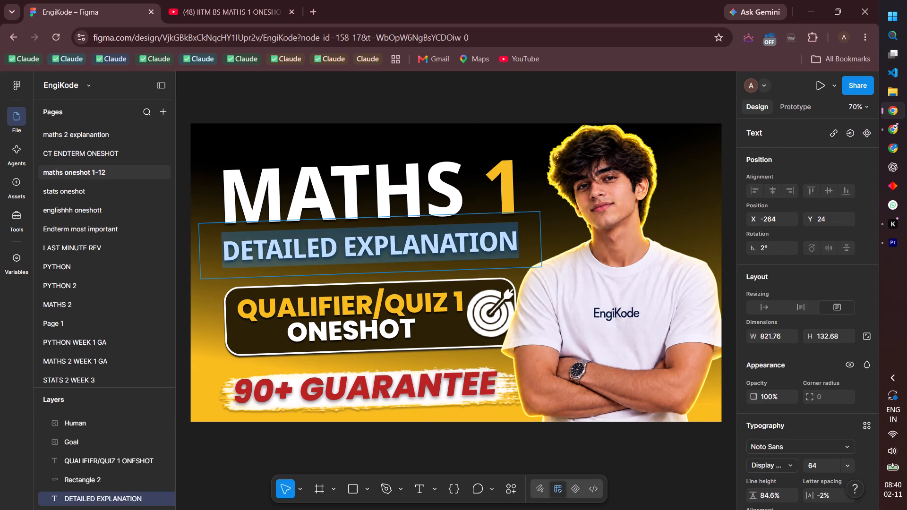
type("WEEK 1 -4")
key("BackSpace")
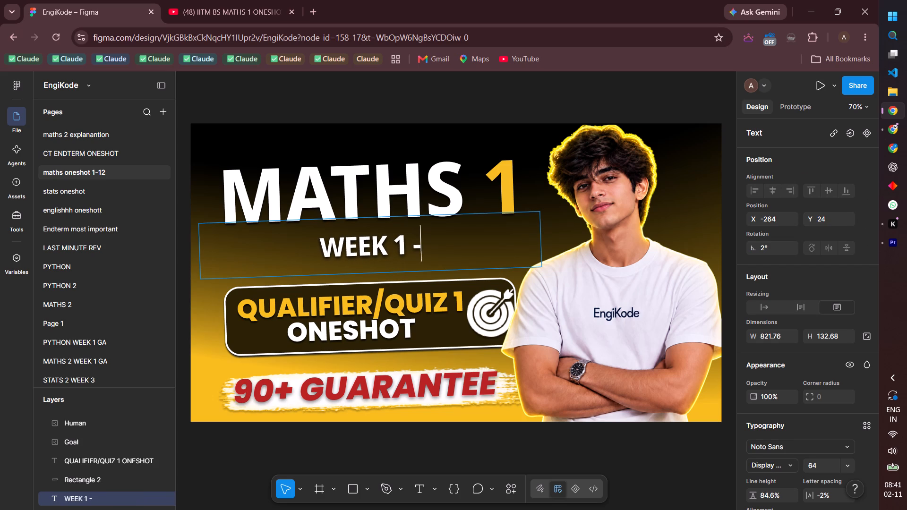
key("space")
key("4")
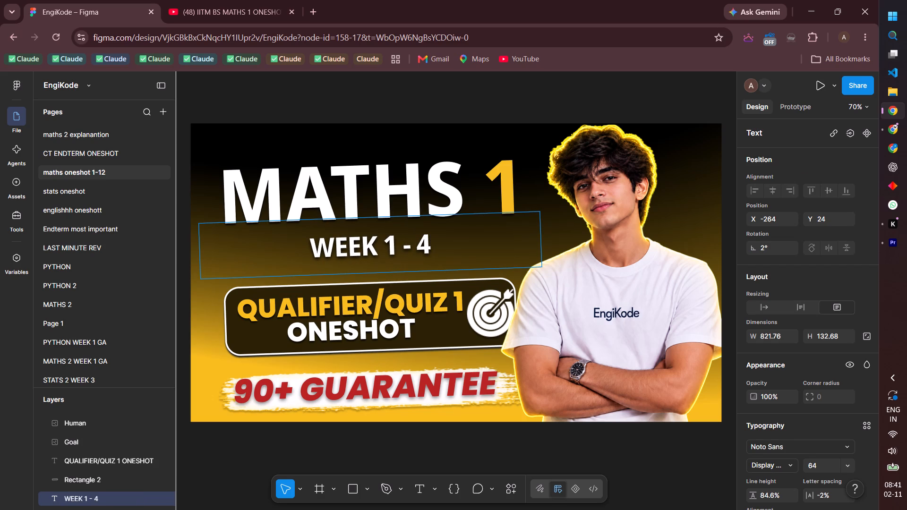
Enlarge the WEEK 1 - 4 text to font size 96 and deselect everything.
left_click_drag(447, 243, 298, 245)
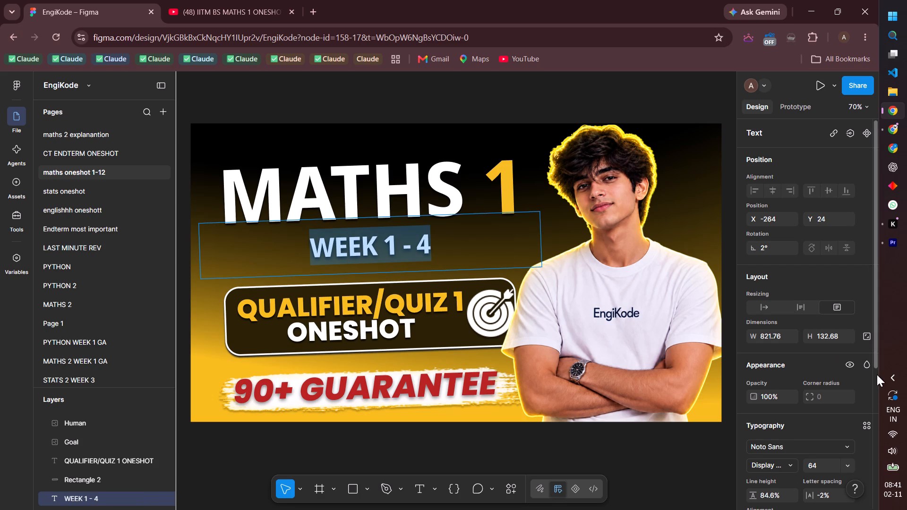
left_click(845, 466)
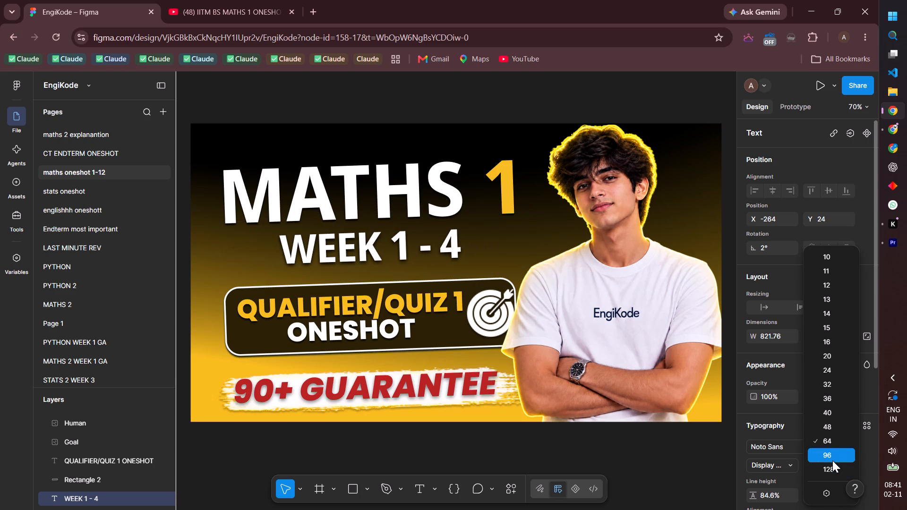
left_click(832, 460)
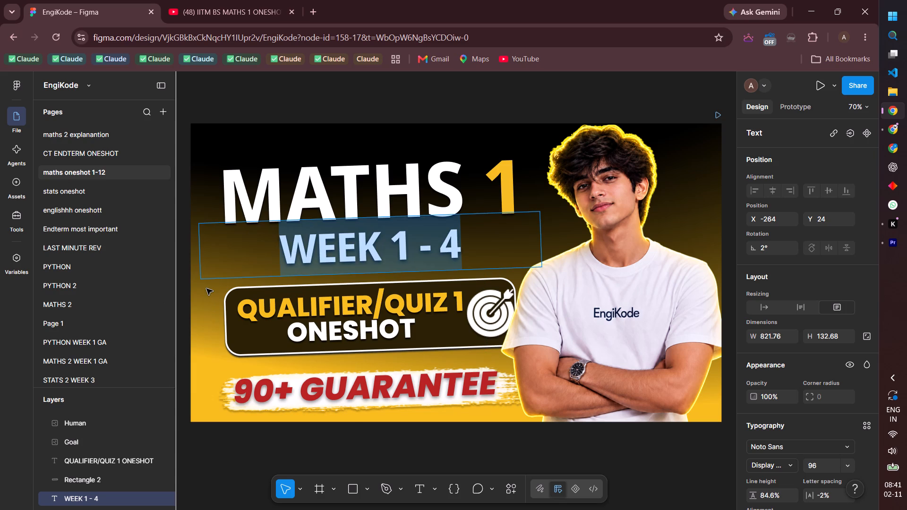
left_click_drag(206, 289, 408, 322)
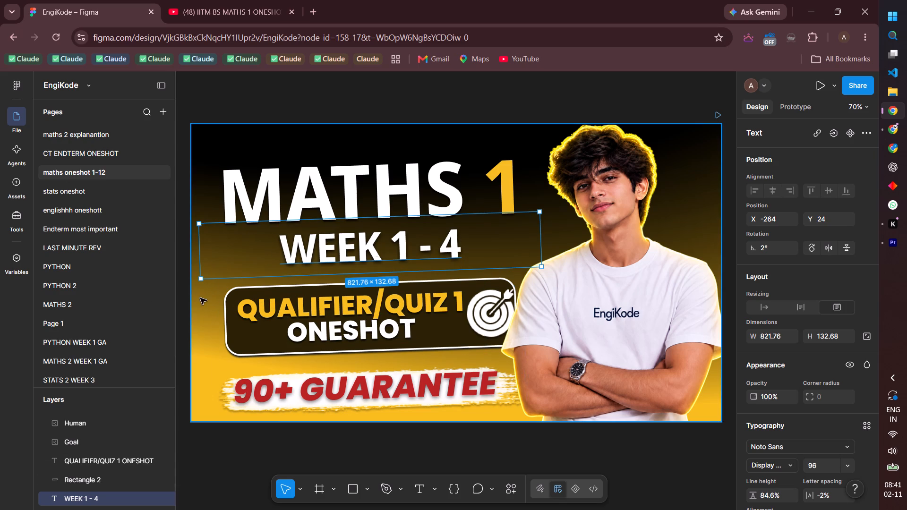
left_click(203, 298)
left_click(238, 304)
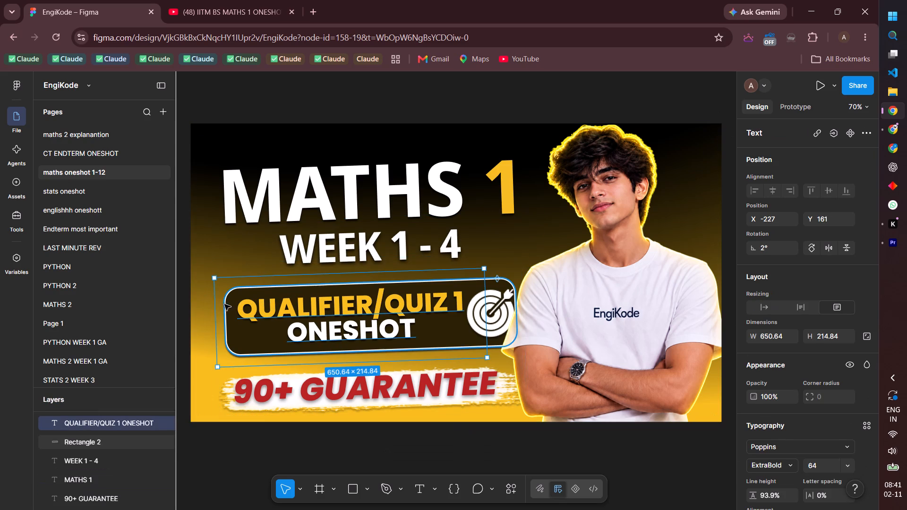
left_click(267, 306)
left_click(669, 475)
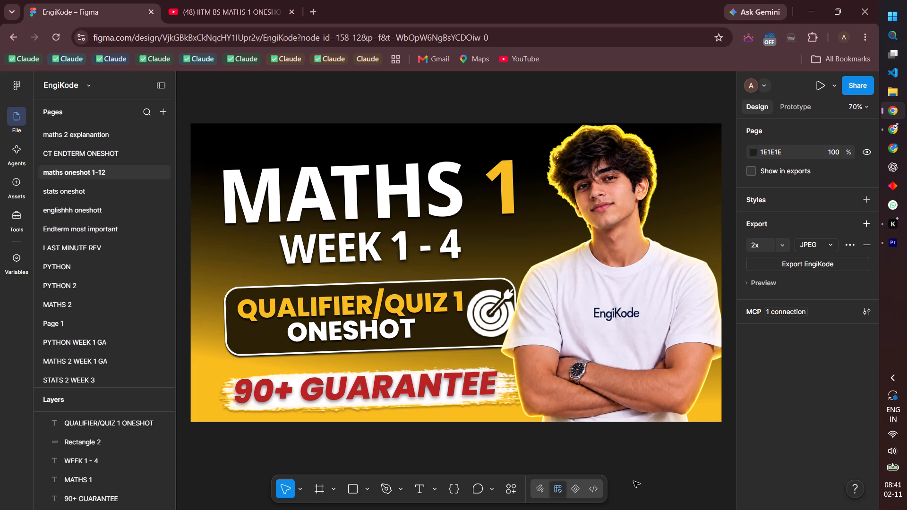
Export the EngiKode thumbnail page as a 2x JPEG.
left_click(805, 265)
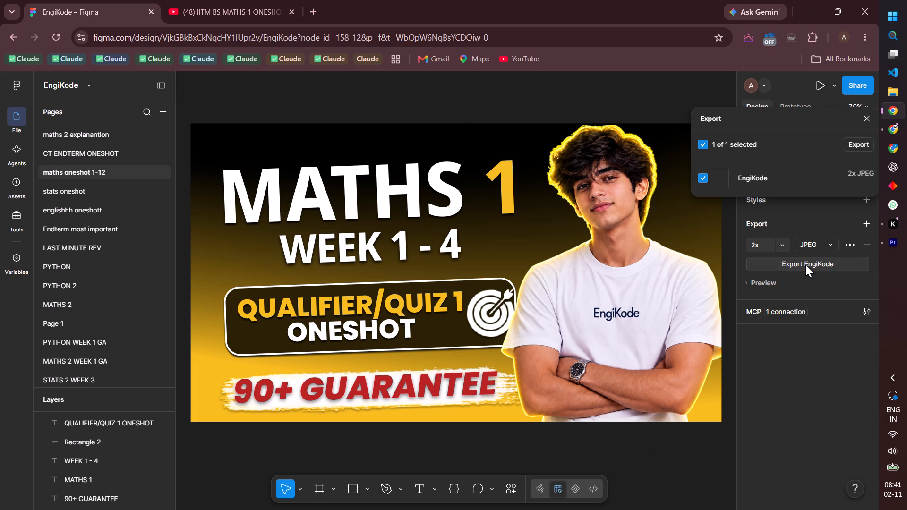
left_click(856, 142)
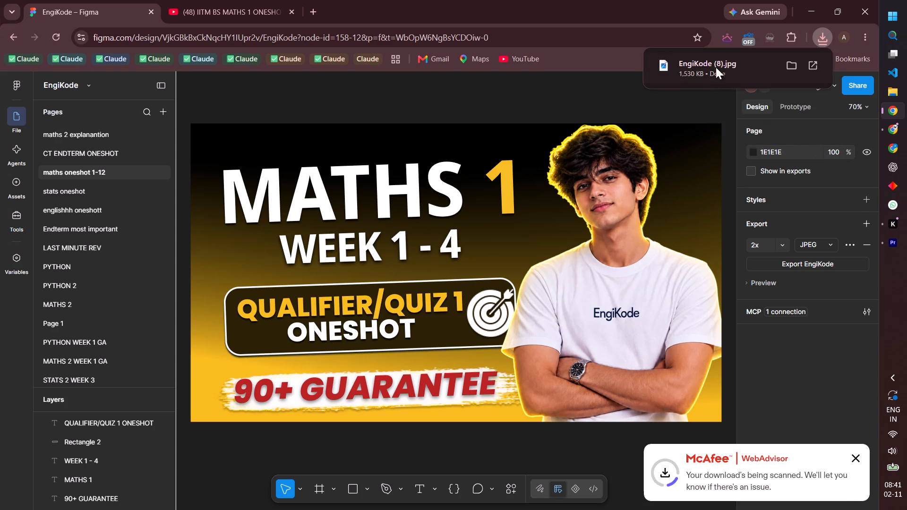
Upload the newly exported JPEG as the video's thumbnail in the YouTube Studio upload details.
left_click_drag(705, 65, 262, 334)
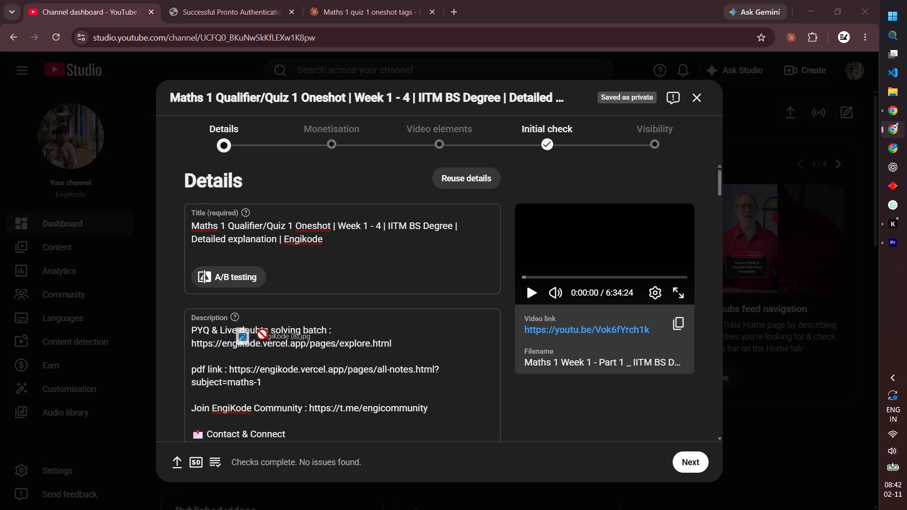
left_click_drag(262, 334, 222, 368)
scroll(291, 357, "down", 17)
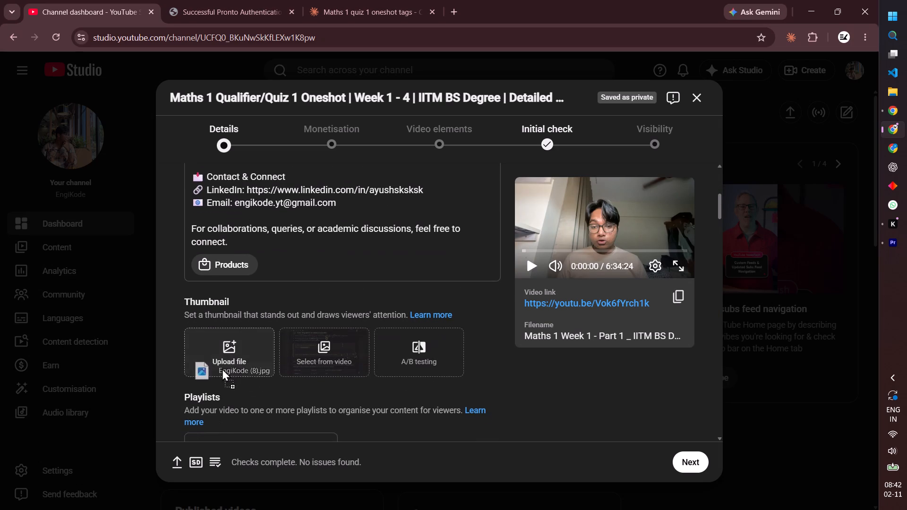
scroll(222, 368, "down", 2)
left_click_drag(222, 368, 202, 347)
Add a "Booklets :" line at the start of the video description, with a blank line before the PYQ & Live doubts entry.
scroll(303, 322, "up", 4)
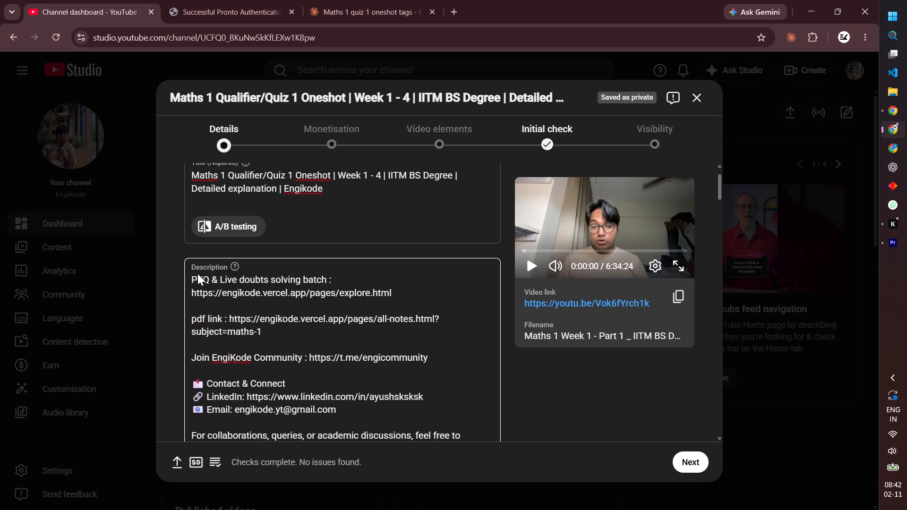
left_click(192, 277)
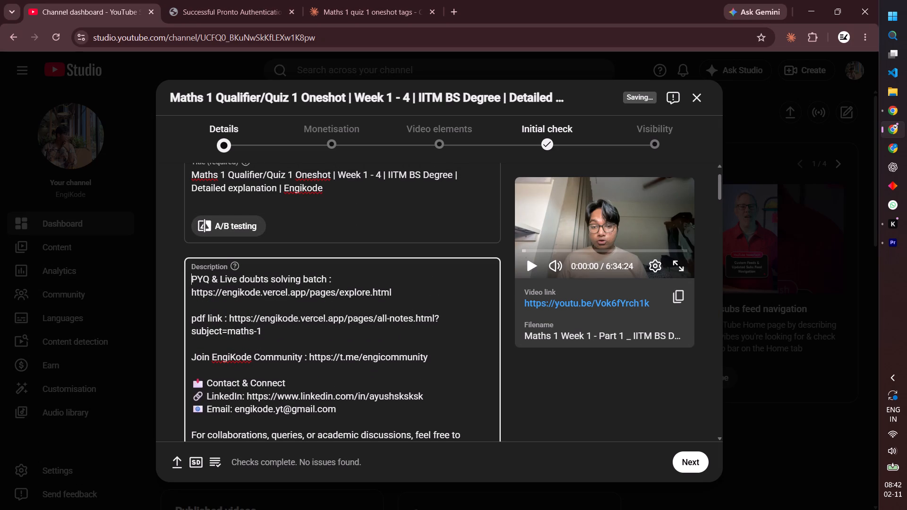
key("shift+Return")
key("shift+Return")
left_click(203, 252)
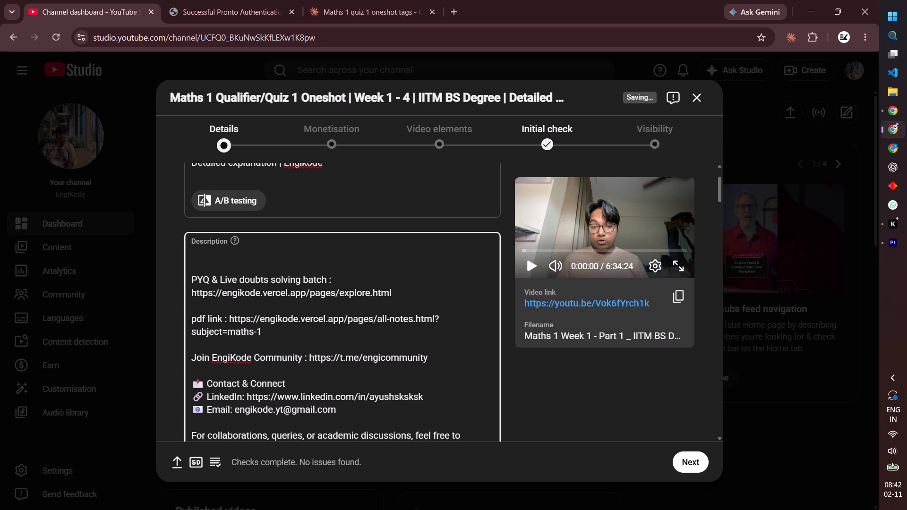
key("b")
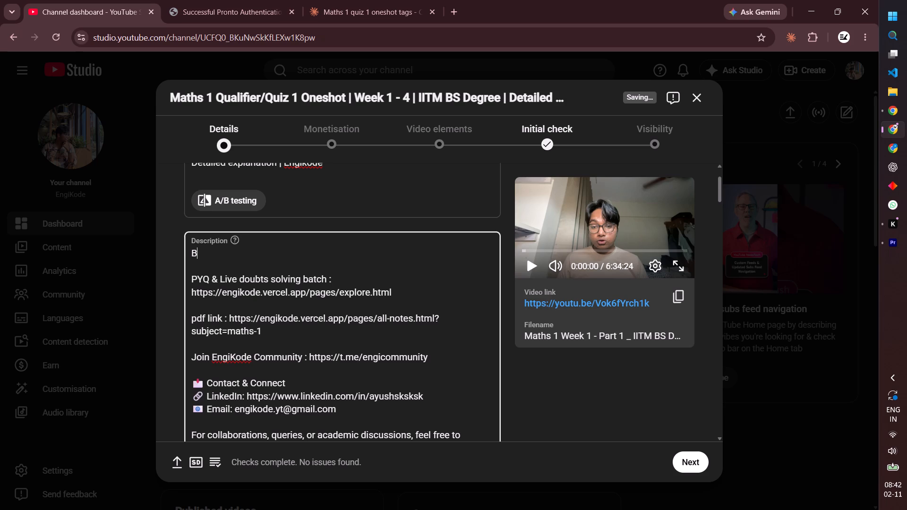
type("ook")
type("le")
type("ts :")
key("space")
Copy the address of the EngiKode site's Booklets page from a new tab and paste it after "Booklets :" in the description.
left_click(455, 0)
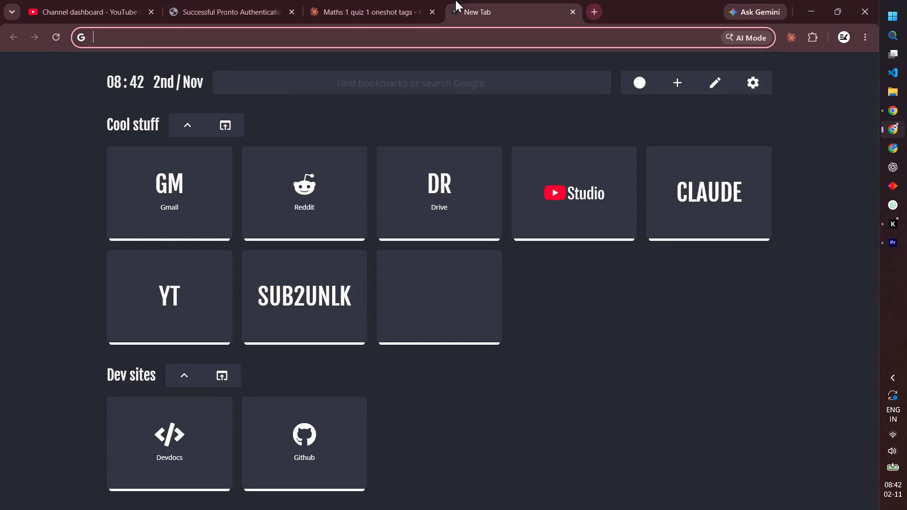
left_click(442, 288)
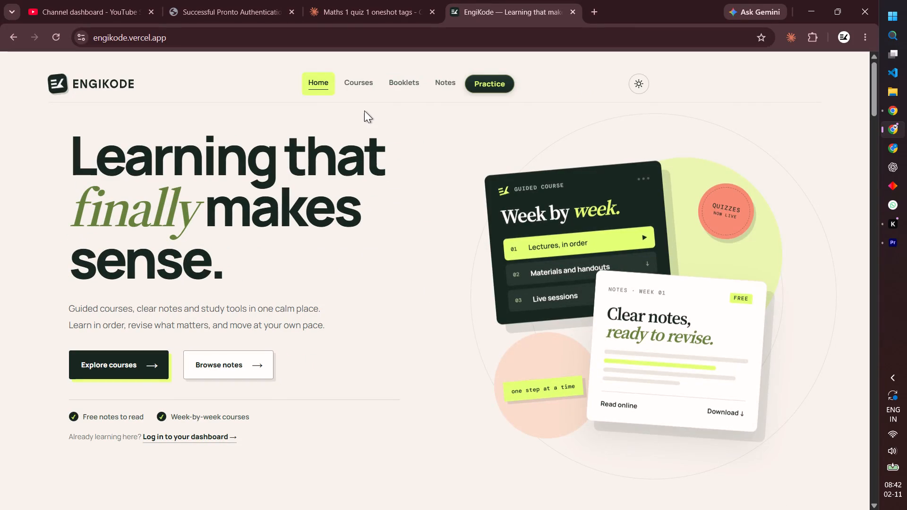
left_click(411, 78)
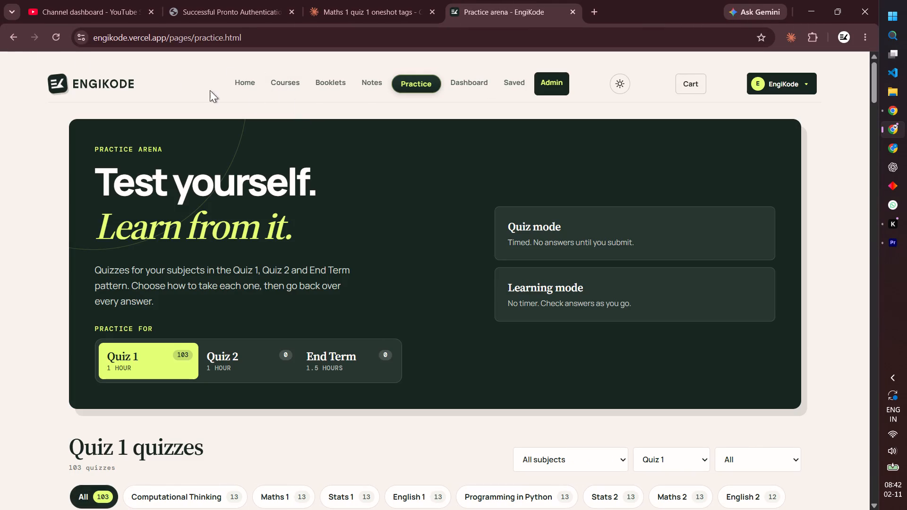
left_click(347, 80)
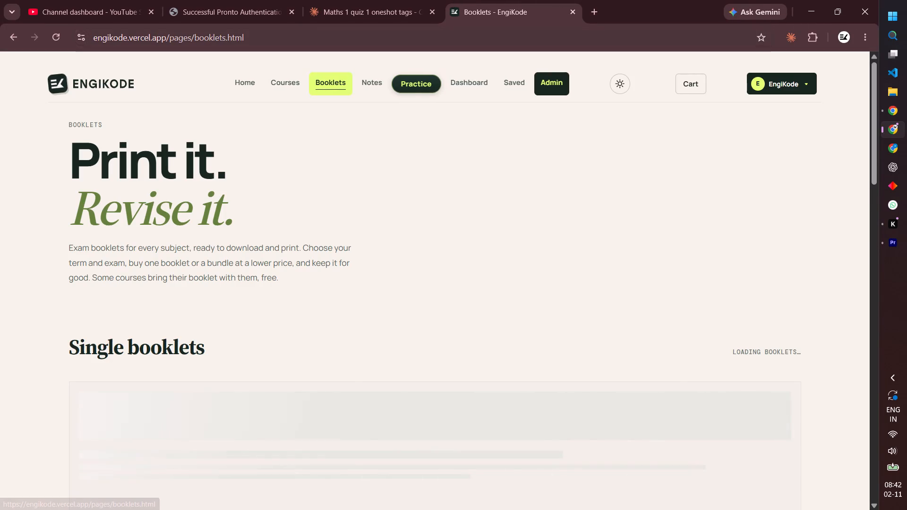
left_click(310, 41)
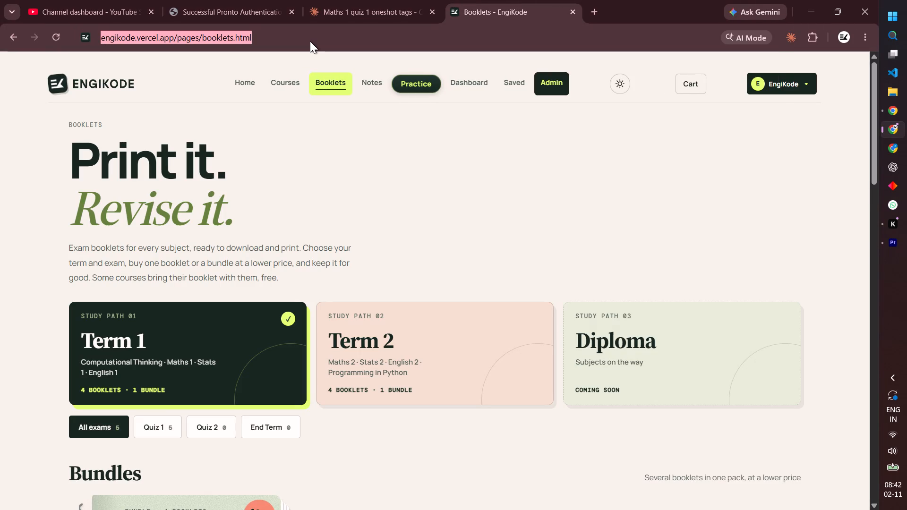
left_click(310, 41)
key("ctrl+c")
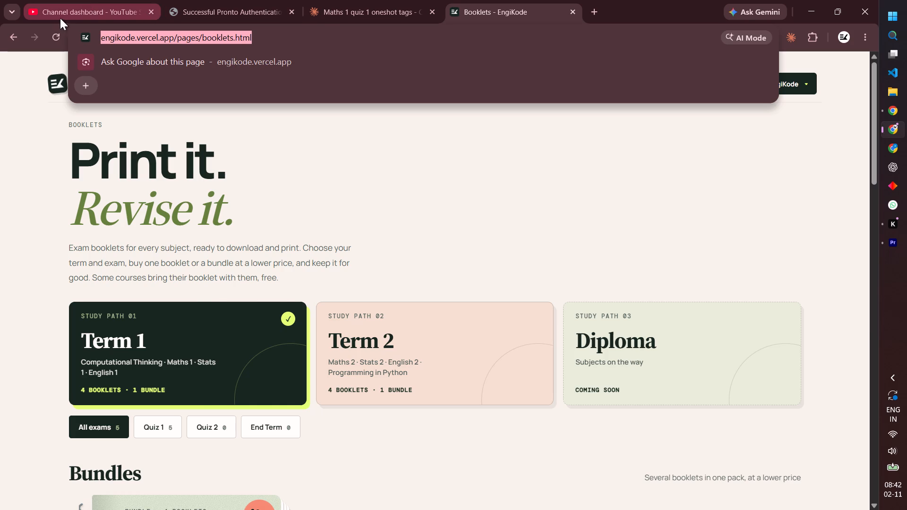
left_click(60, 18)
left_click(278, 241)
key("ctrl+v")
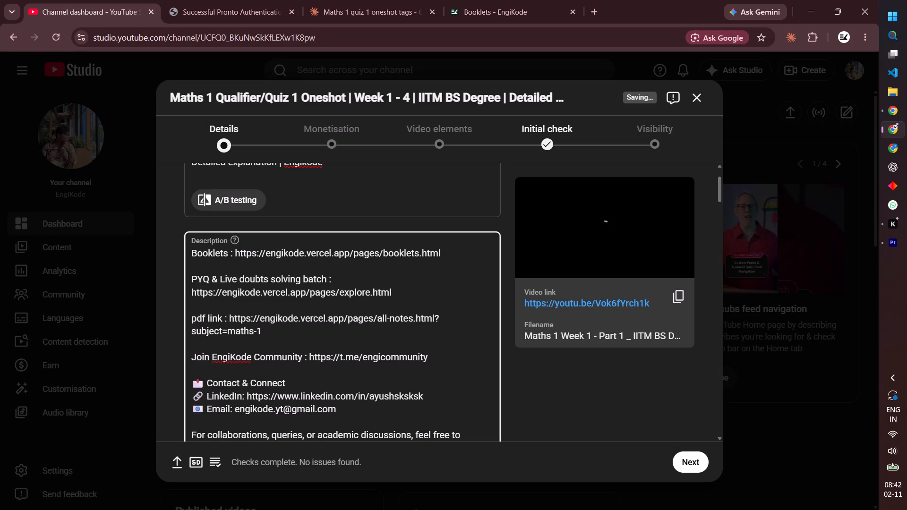
Replace the "pdf link" label in the video description with "video slides".
scroll(398, 305, "down", 2)
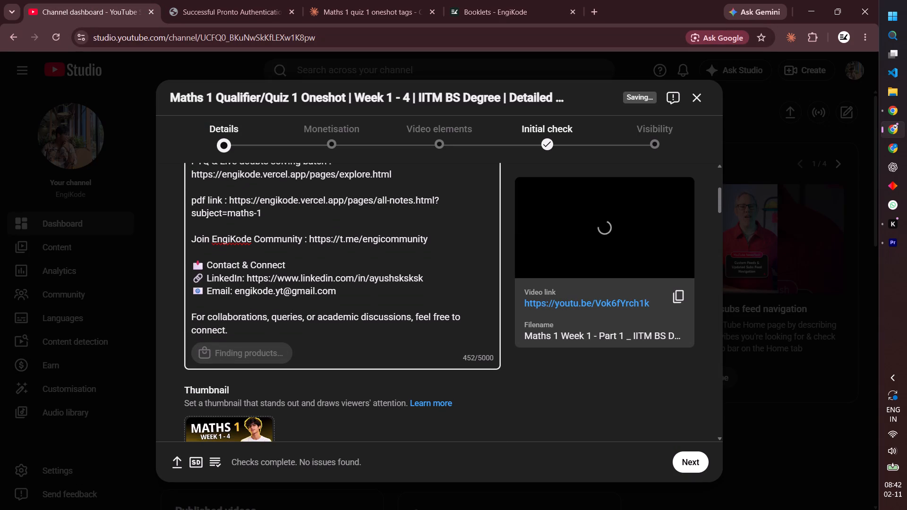
scroll(398, 305, "up", 2)
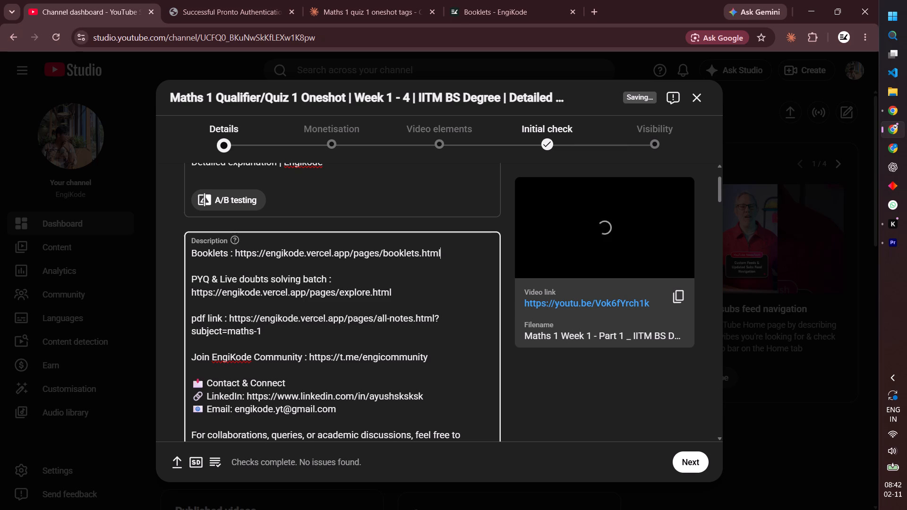
scroll(403, 302, "down", 1)
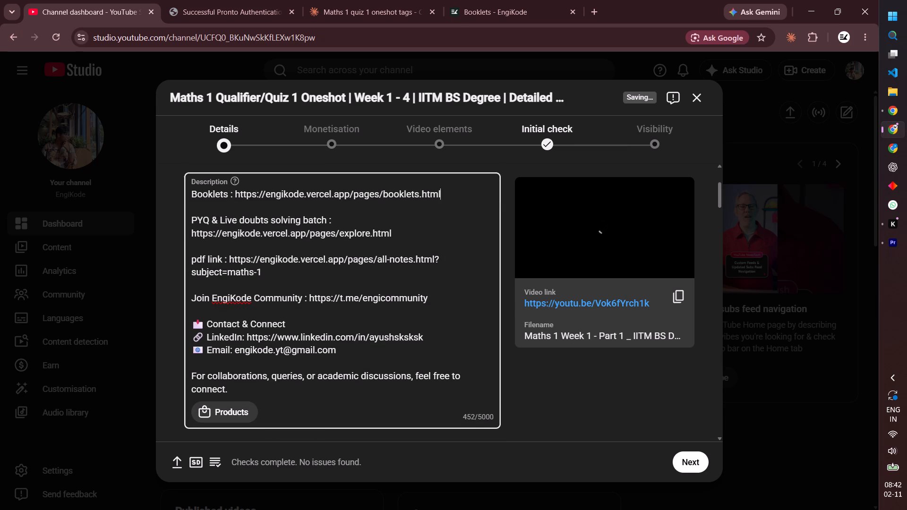
left_click_drag(204, 260, 217, 266)
left_click(220, 264)
left_click_drag(222, 257, 191, 263)
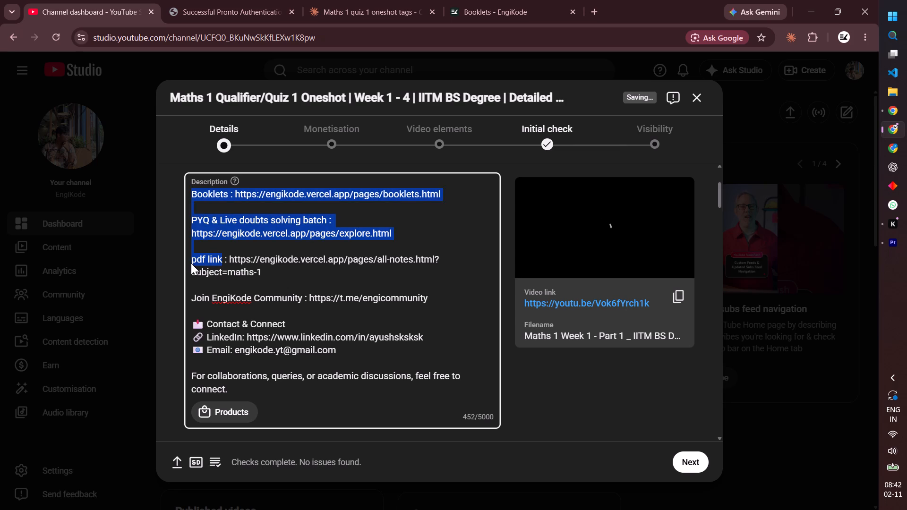
left_click_drag(191, 263, 193, 263)
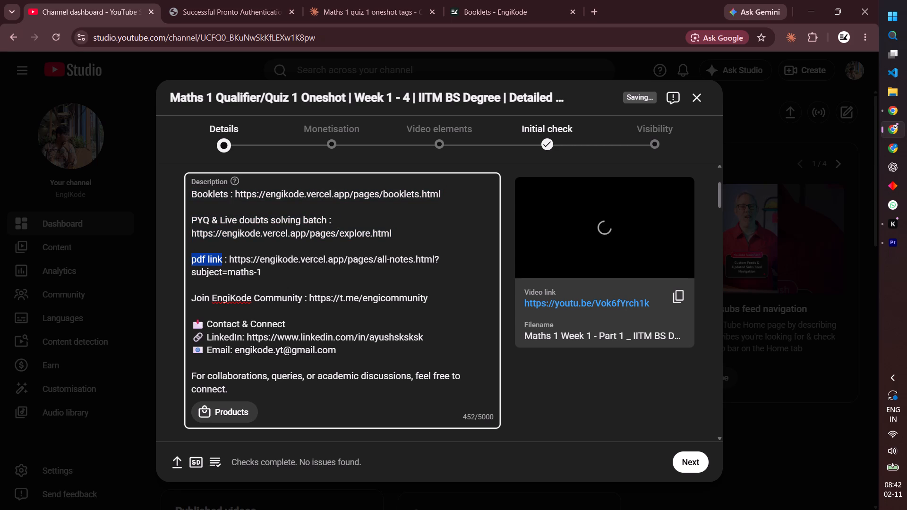
type("vi")
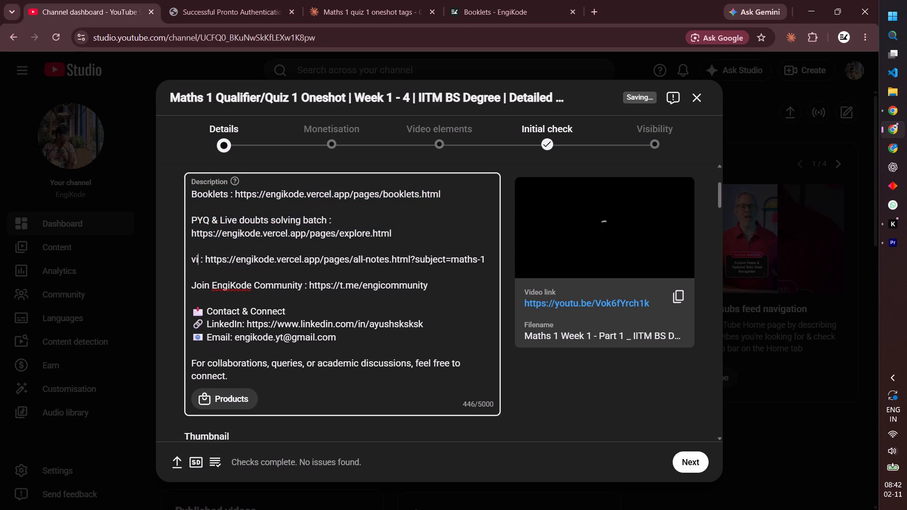
type("deo")
key("space")
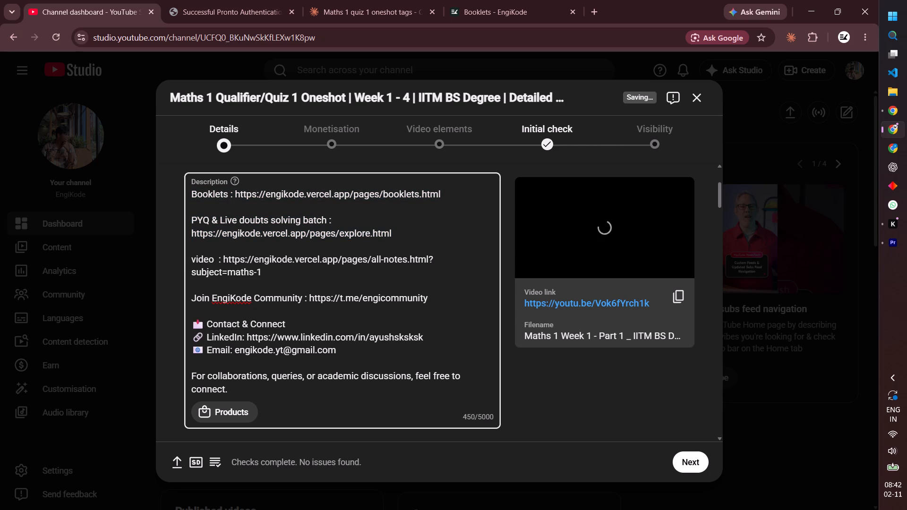
type("slides")
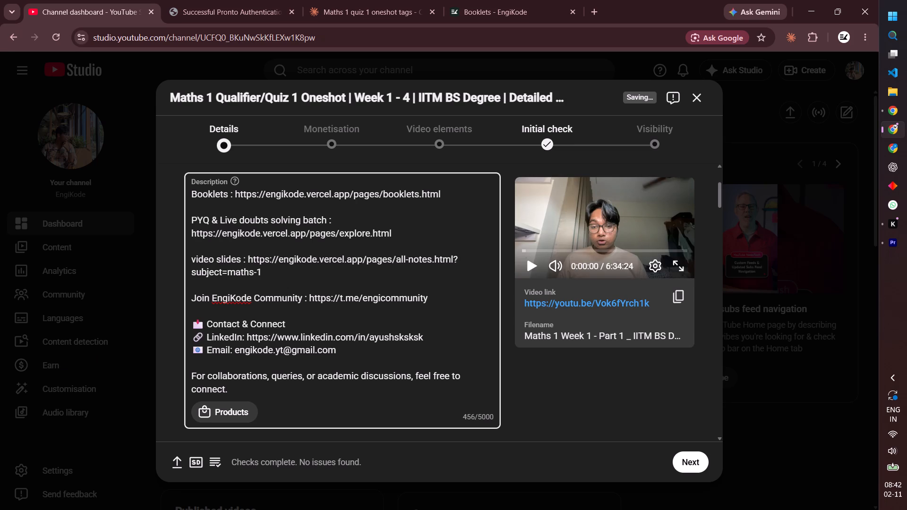
Proceed from the video details to Monetisation and set watch page ads and YouTube Premium to On.
scroll(512, 357, "up", 7)
scroll(509, 357, "down", 7)
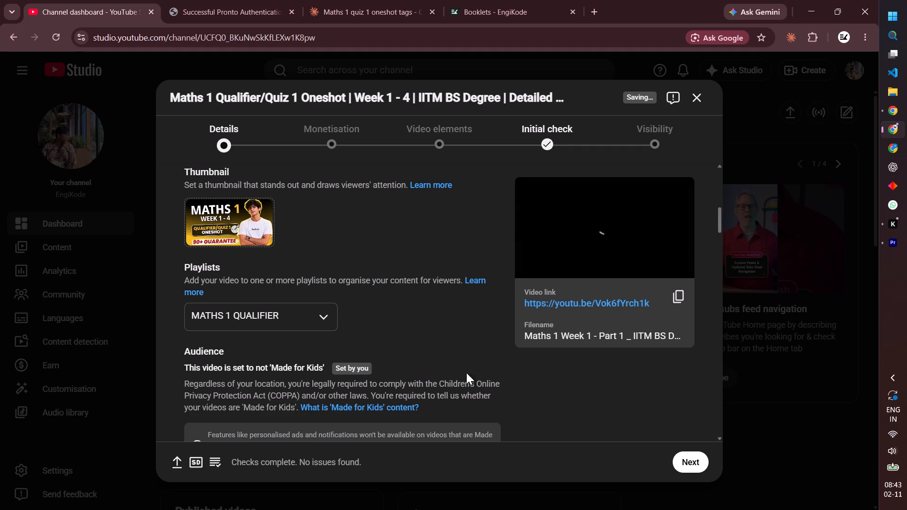
scroll(477, 369, "down", 5)
scroll(477, 369, "up", 7)
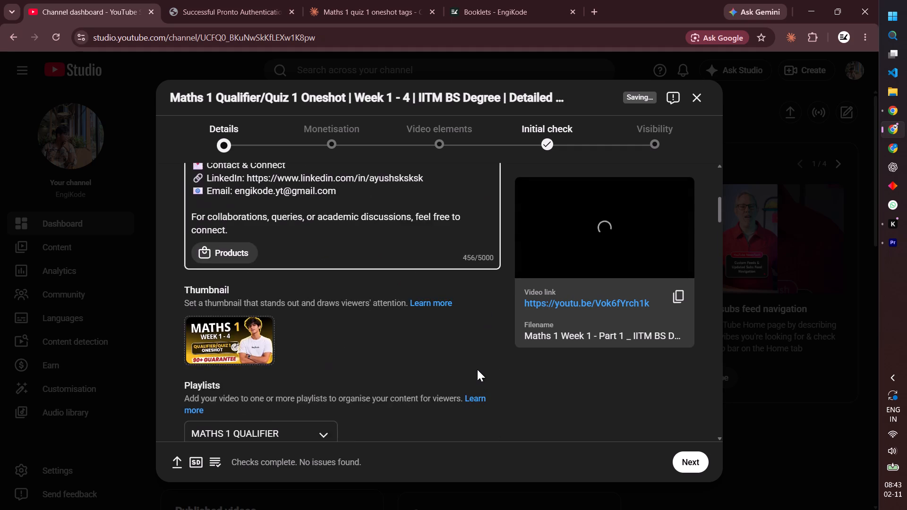
scroll(477, 369, "up", 13)
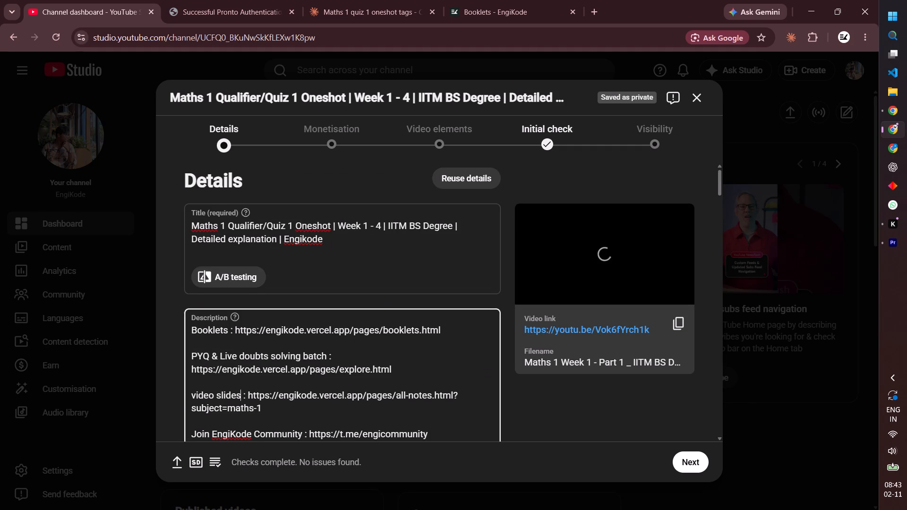
left_click(677, 463)
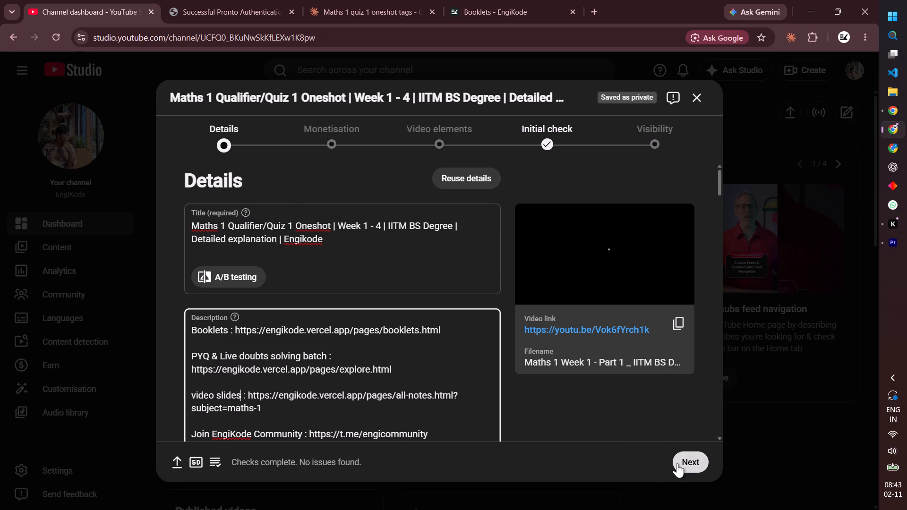
left_click(251, 275)
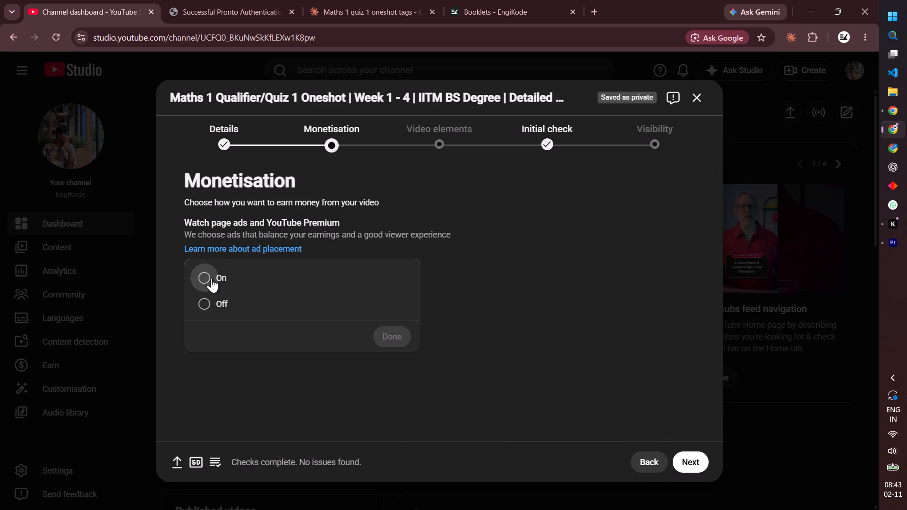
left_click(211, 278)
left_click(394, 337)
Open the mid-roll ad slots editor and insert ad slots at about 4:05:40 and 4:13:17.
left_click(286, 363)
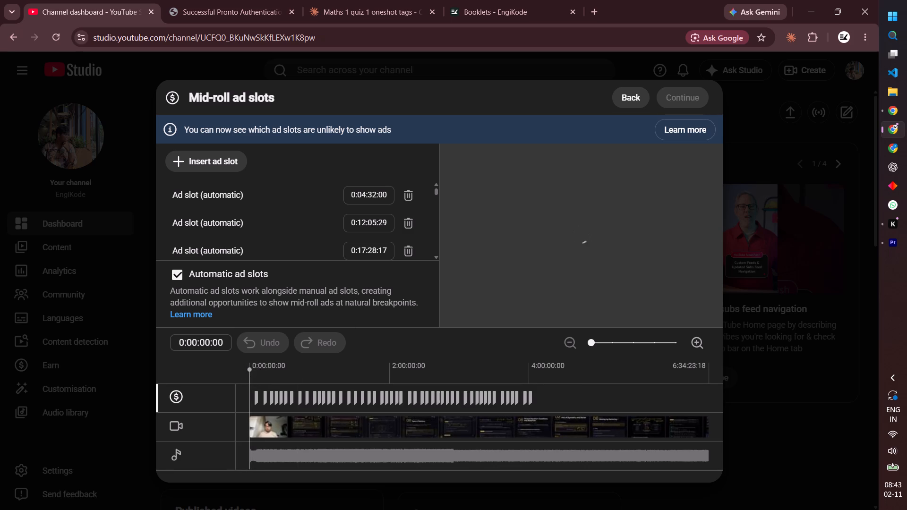
left_click_drag(250, 373, 352, 382)
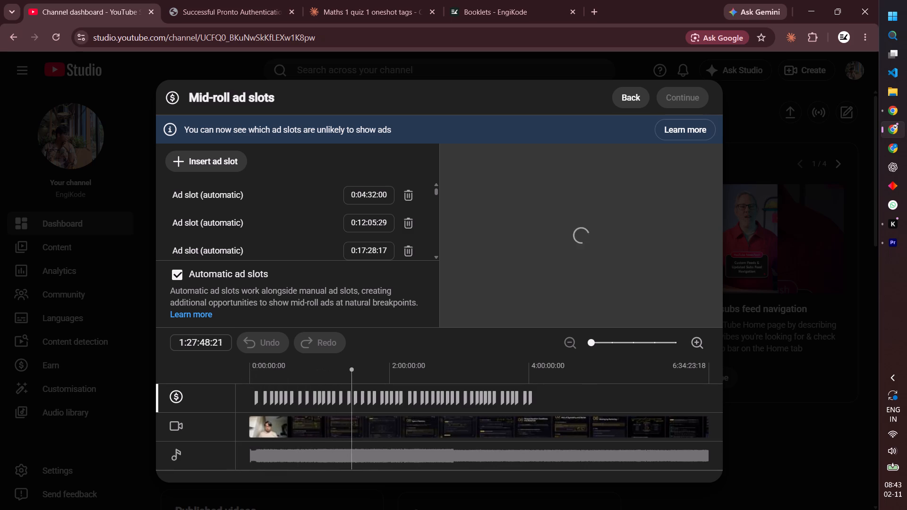
left_click_drag(352, 382, 444, 393)
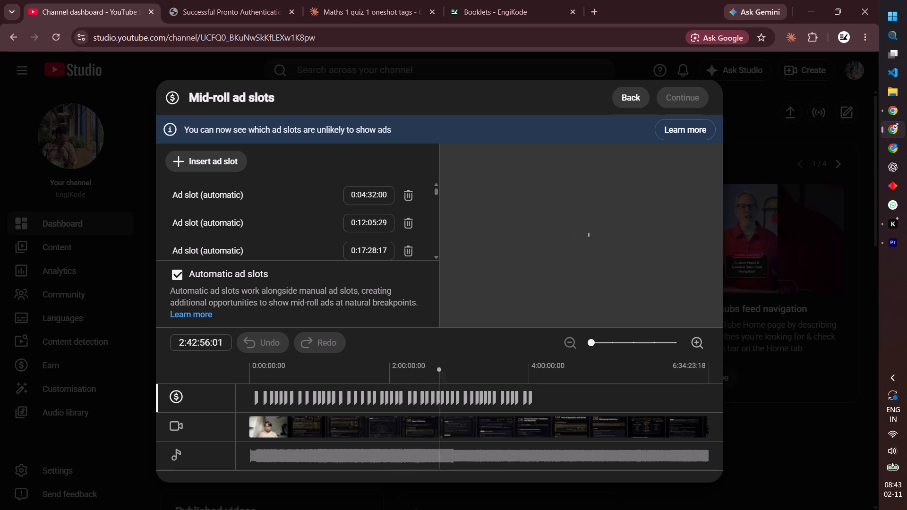
left_click_drag(444, 393, 536, 393)
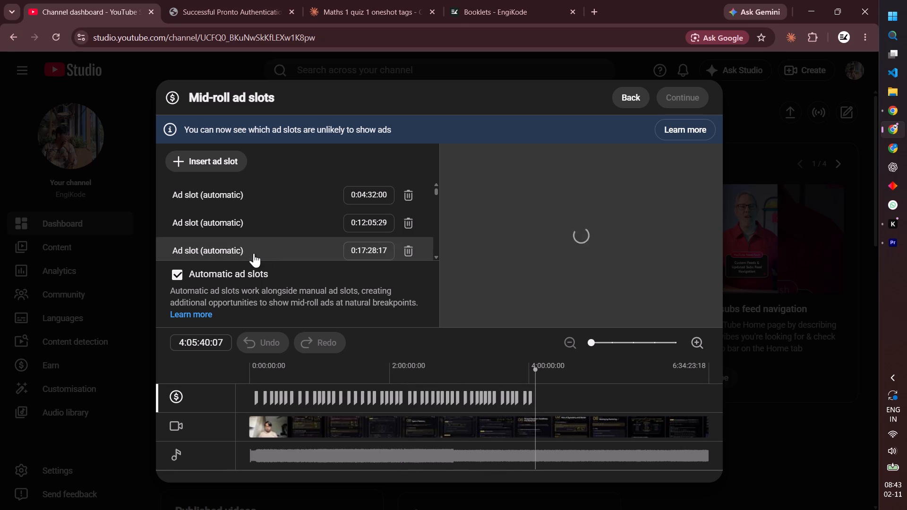
left_click(228, 162)
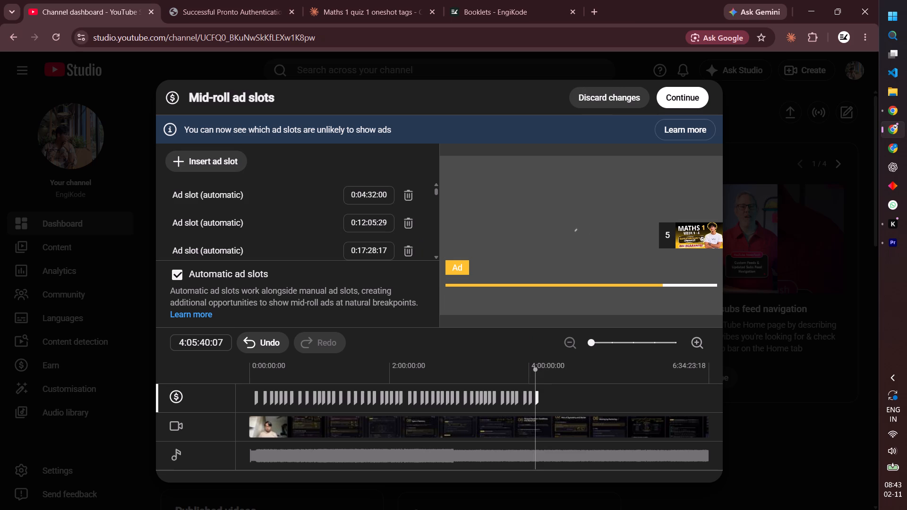
left_click_drag(536, 370, 545, 373)
left_click(202, 155)
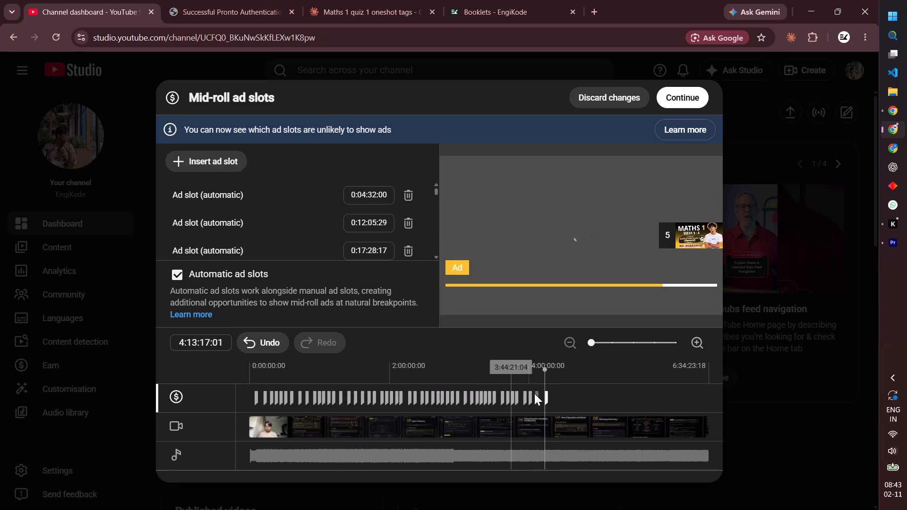
Insert further mid-roll ad slots at about 4:23:56, 4:36:07 and 4:46:16.
left_click_drag(542, 372, 555, 374)
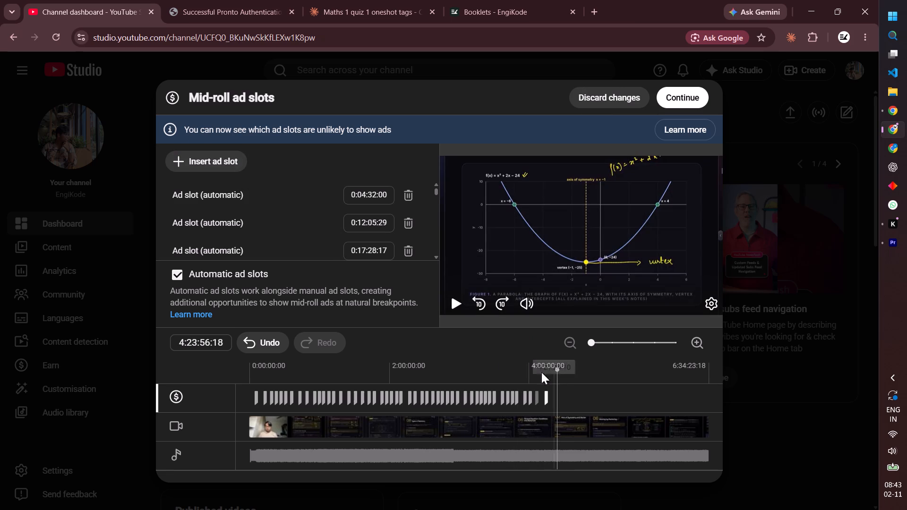
left_click(194, 163)
left_click_drag(556, 372, 570, 375)
left_click(201, 155)
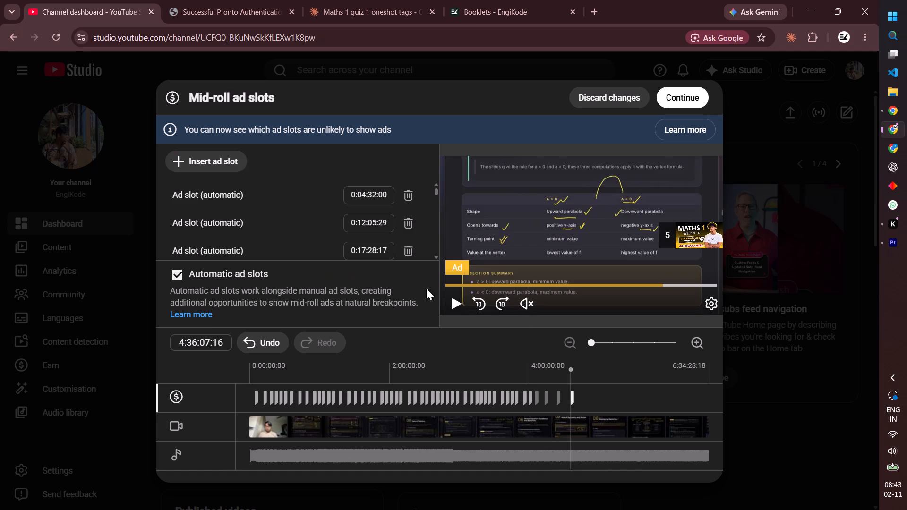
left_click_drag(572, 376, 583, 377)
left_click(168, 170)
left_click(175, 166)
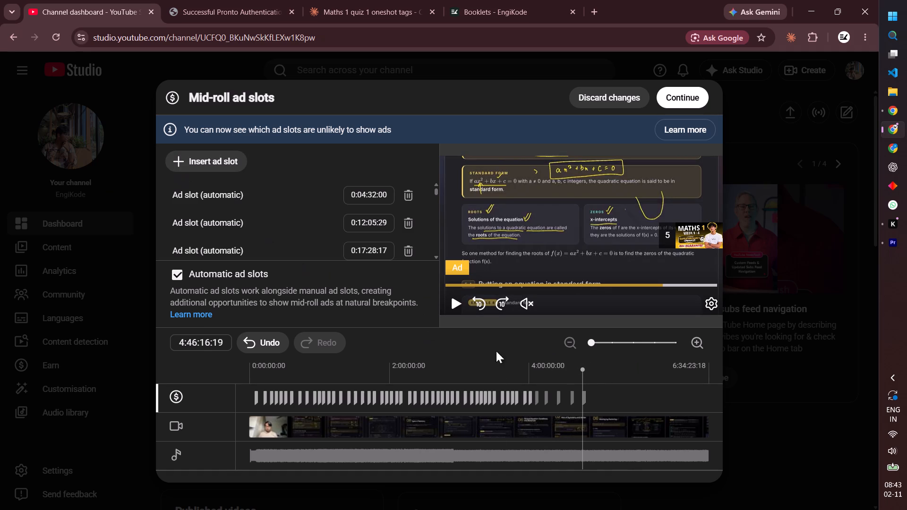
Insert three more mid-roll ad slots at about 4:56:25, 5:06:04 and 5:16:13.
left_click_drag(582, 378, 594, 382)
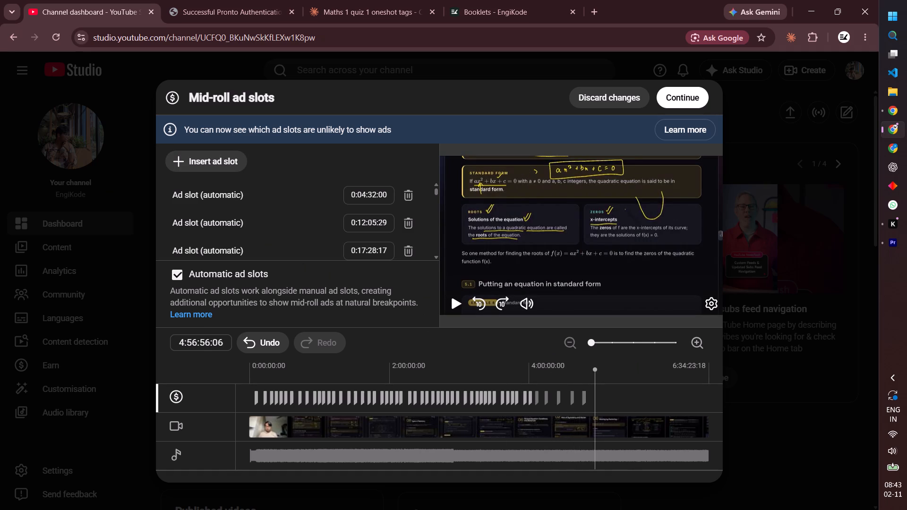
left_click(225, 157)
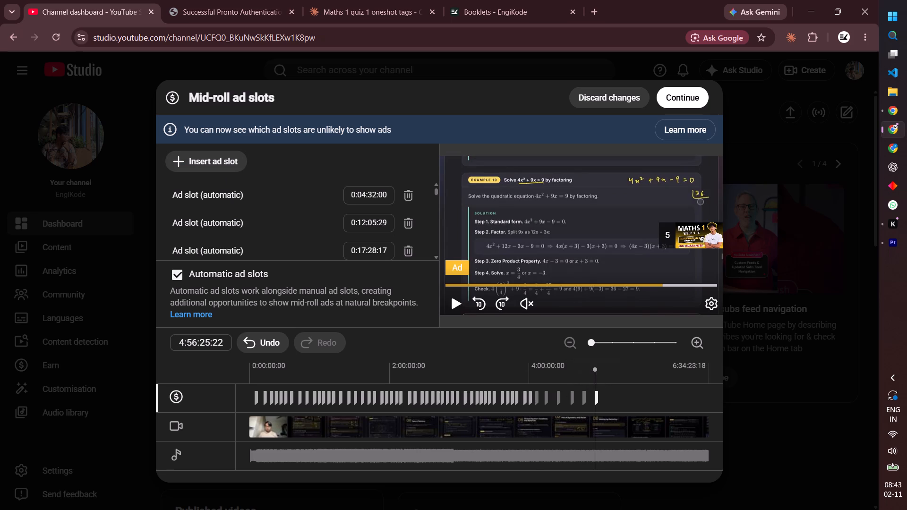
left_click_drag(596, 381, 607, 381)
left_click(207, 156)
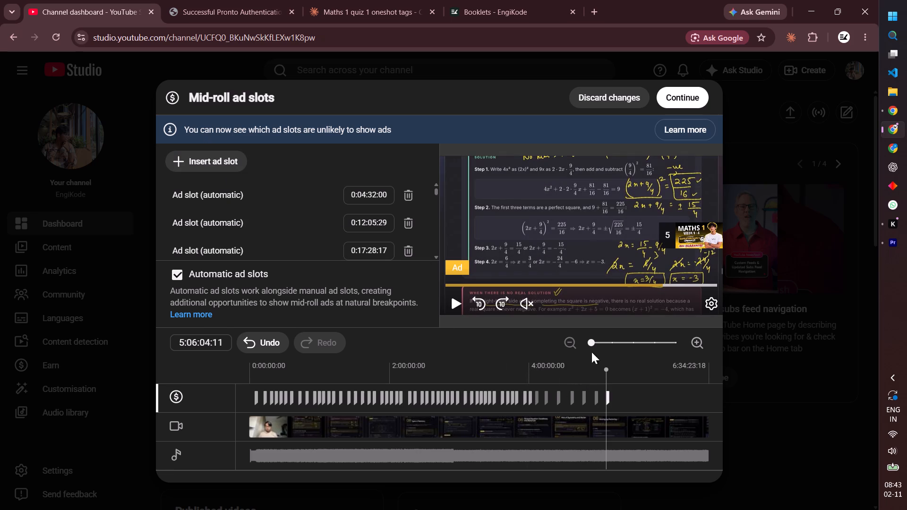
left_click_drag(605, 377, 616, 379)
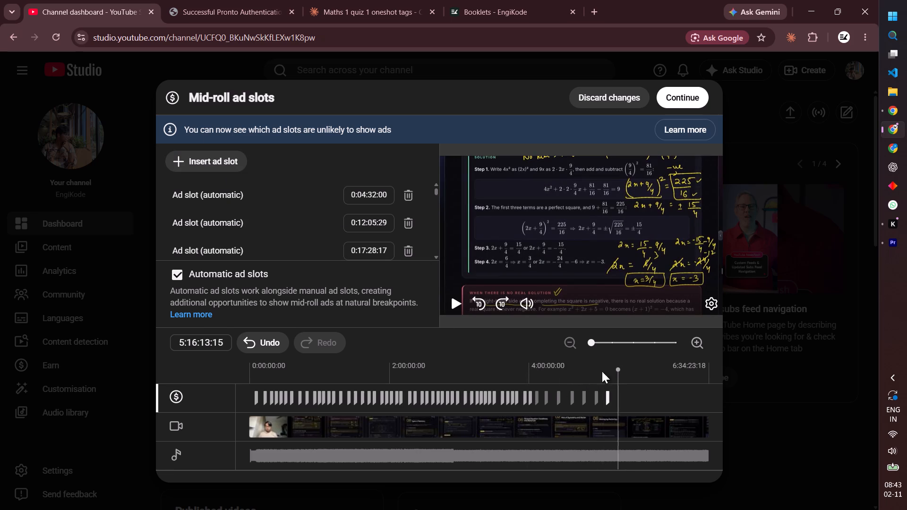
left_click(179, 161)
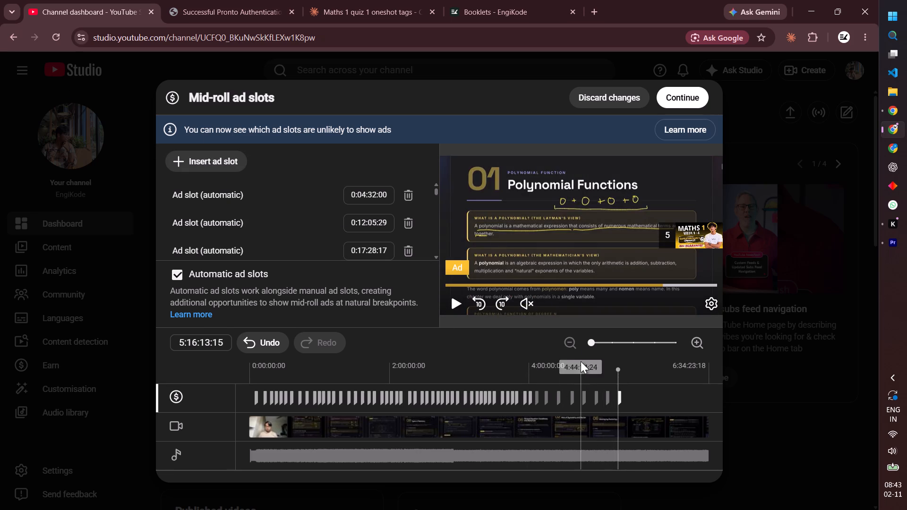
Insert three more mid-roll ad slots at about 5:29:25, 5:42:37 and 5:56:49.
left_click_drag(616, 382, 627, 385)
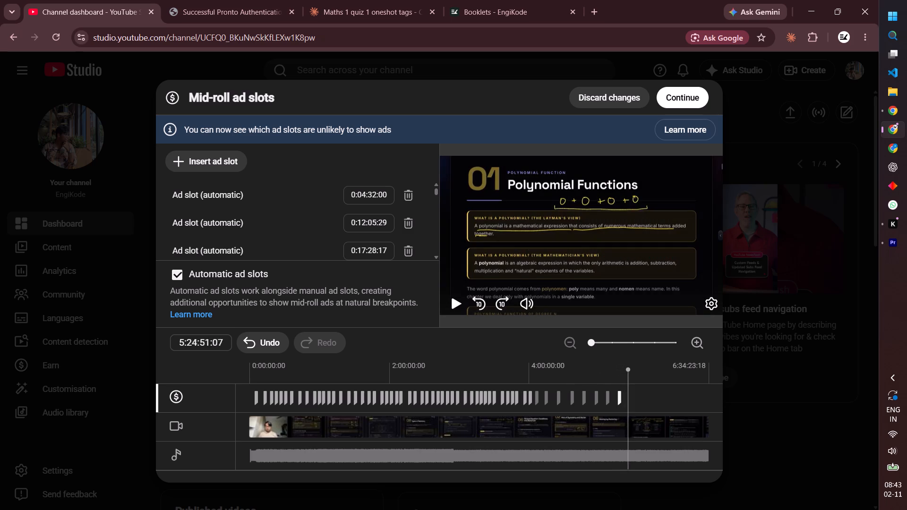
left_click_drag(627, 385, 632, 386)
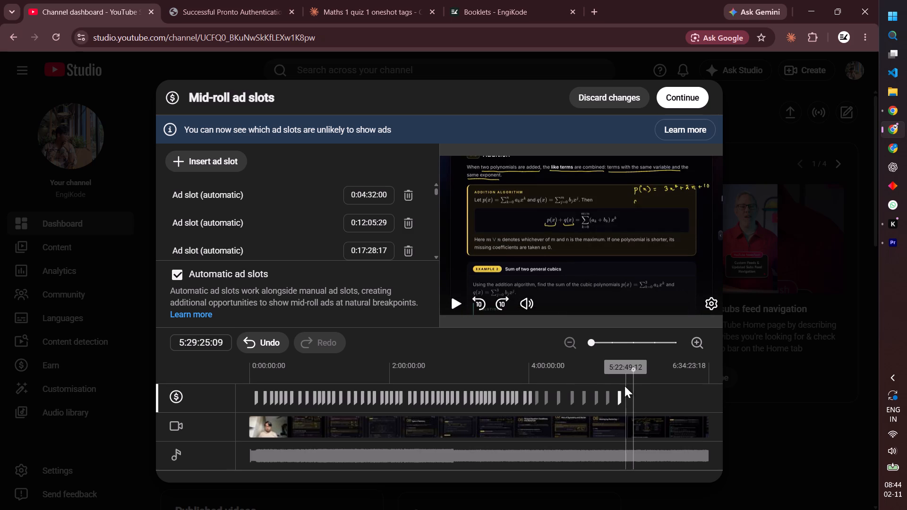
left_click(184, 165)
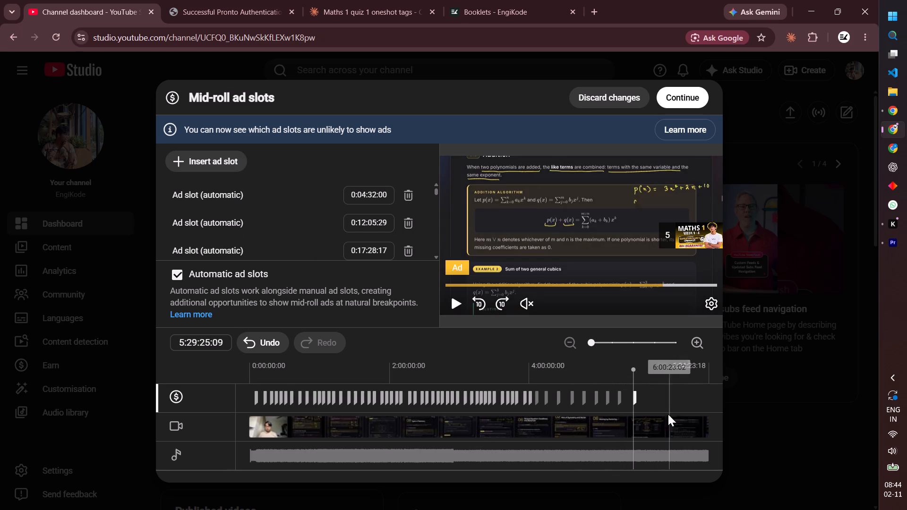
left_click_drag(631, 381, 646, 380)
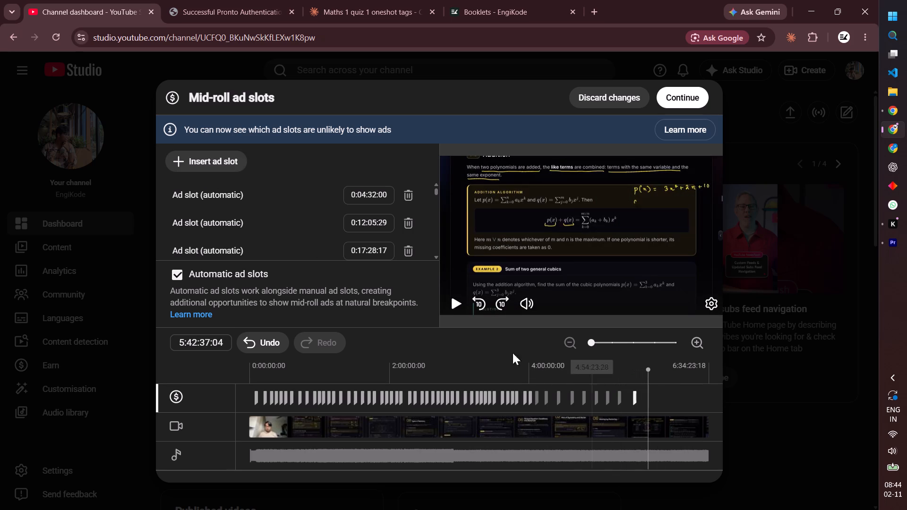
left_click(213, 170)
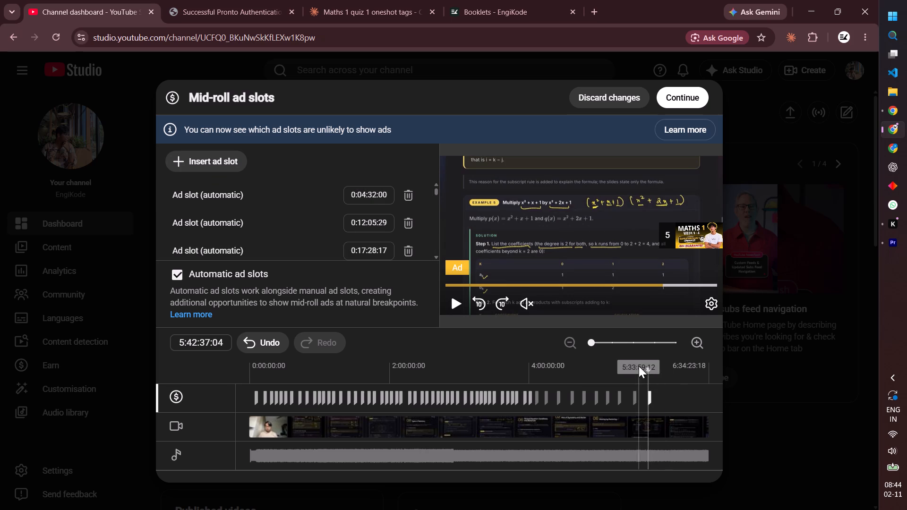
left_click_drag(648, 376, 664, 380)
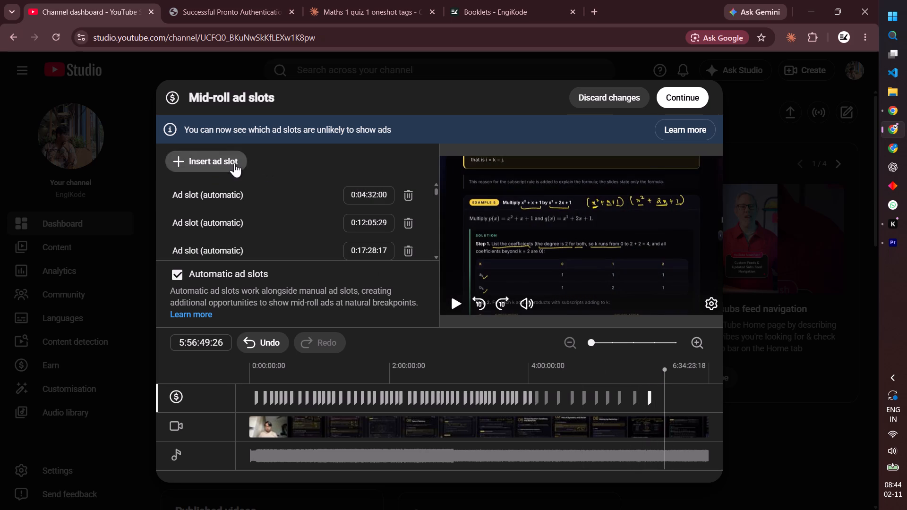
left_click(231, 162)
Insert the last mid-roll ad slots at about 6:09:00, 6:21:11 and the video's end at 6:34:23, and accept the ad slot placement.
left_click_drag(666, 381, 678, 382)
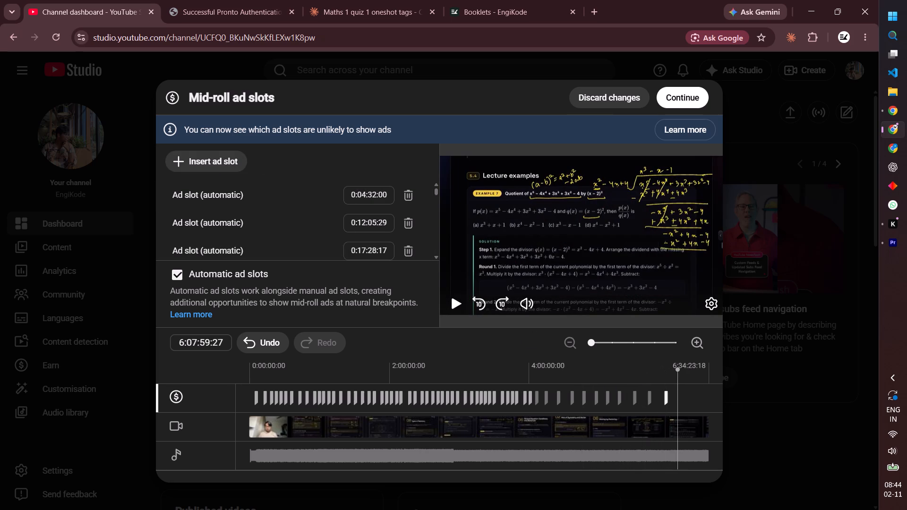
left_click_drag(678, 382, 680, 382)
left_click(176, 154)
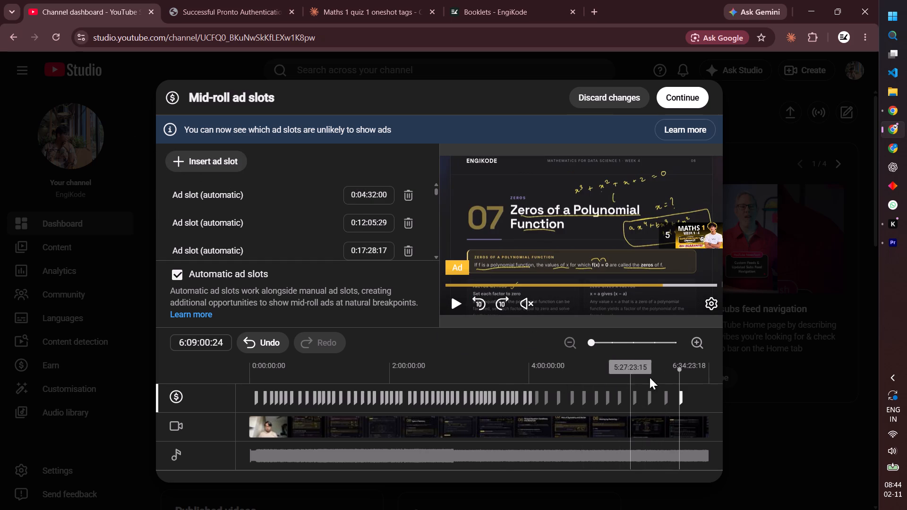
left_click_drag(681, 382, 694, 385)
left_click(186, 165)
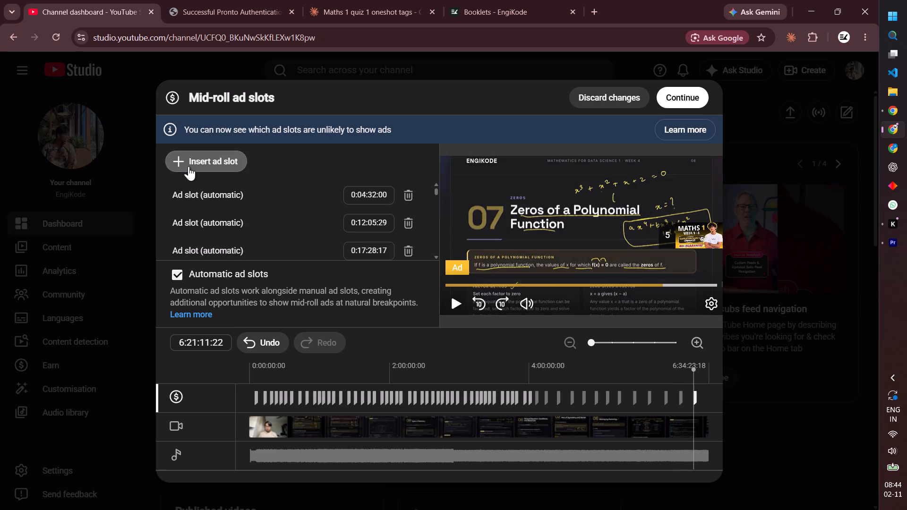
left_click_drag(696, 378, 710, 382)
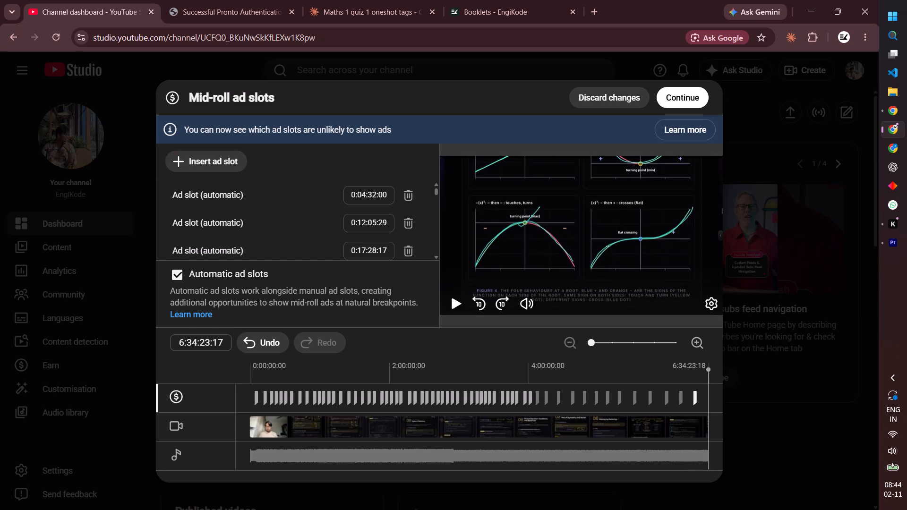
left_click_drag(710, 382, 714, 382)
left_click(179, 167)
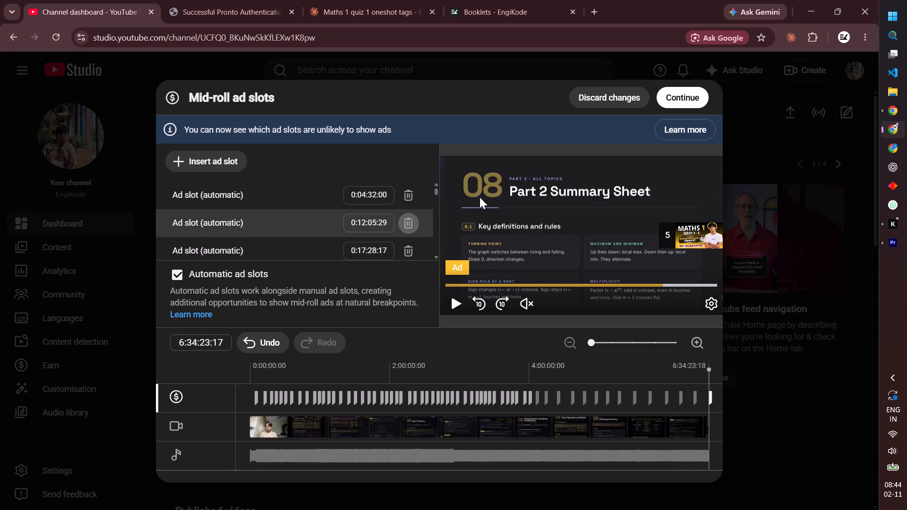
left_click(691, 101)
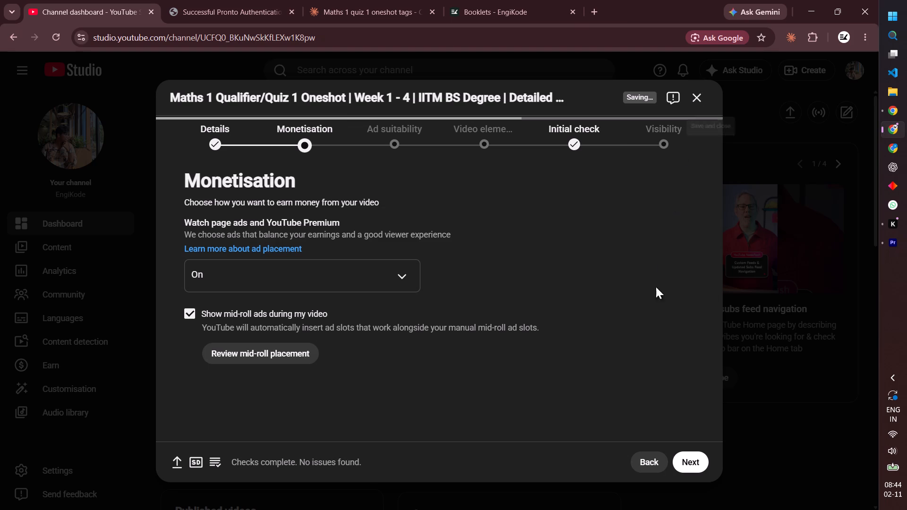
Proceed to Ad suitability, rate the video as None of the above and submit the rating.
left_click(688, 461)
scroll(279, 331, "down", 12)
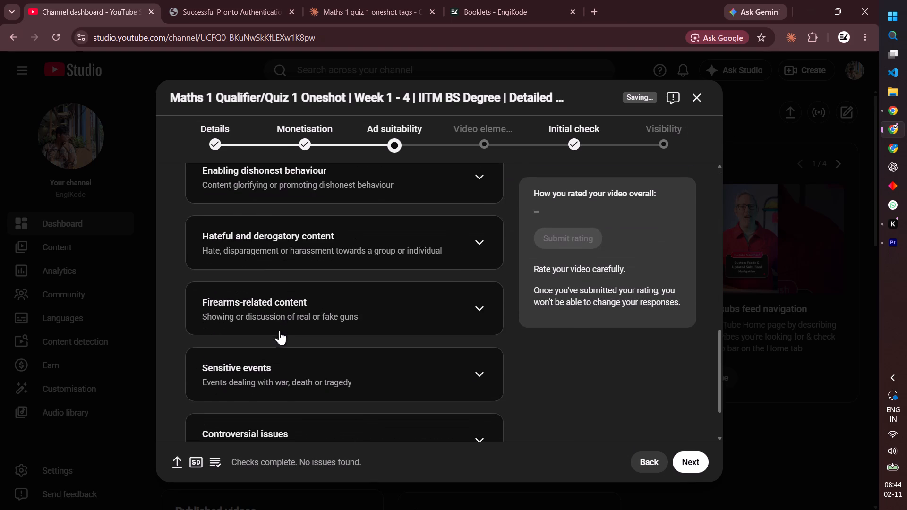
scroll(279, 331, "down", 10)
left_click(250, 420)
left_click(591, 190)
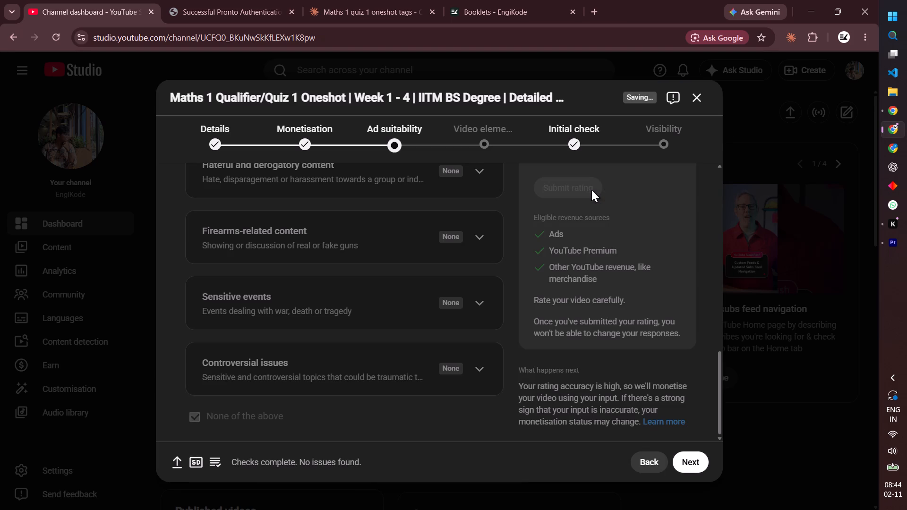
Proceed to Video elements, import the end screen from the IITM BS Maths 2 Week 4 Graded Assignment video and save it.
left_click(684, 460)
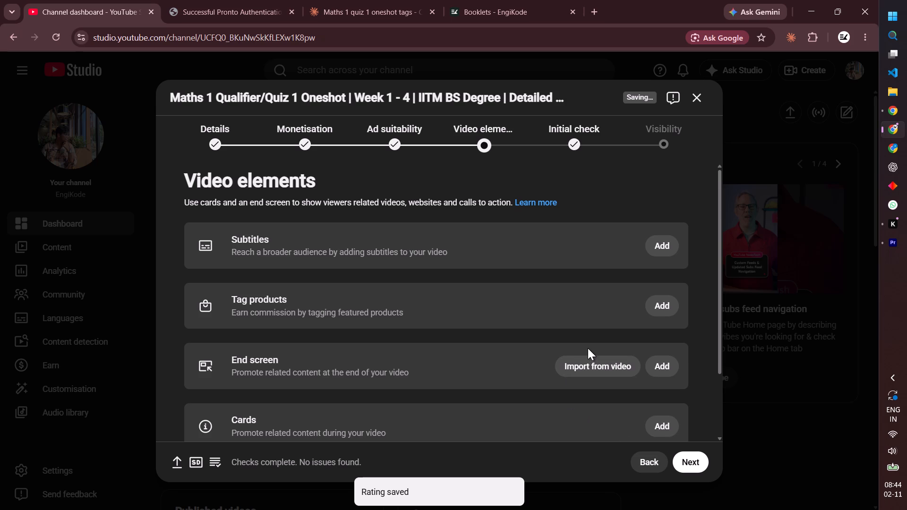
left_click(592, 369)
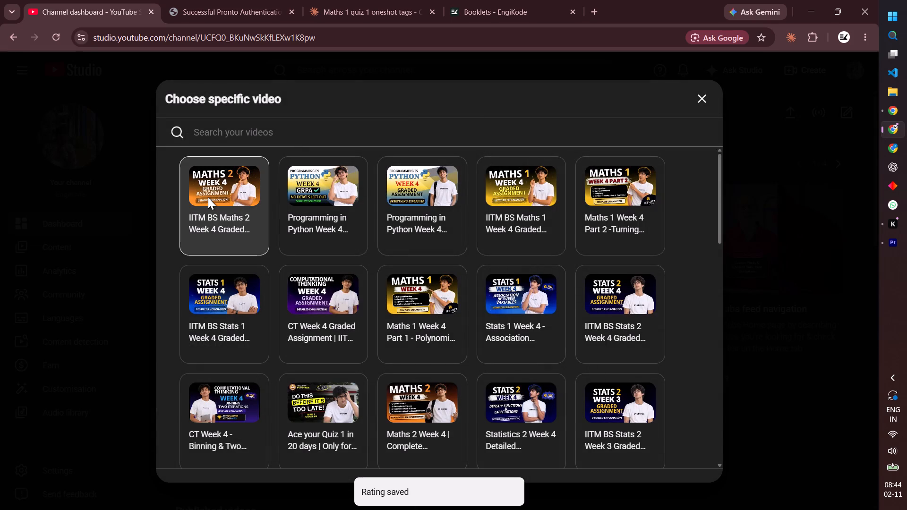
left_click(208, 197)
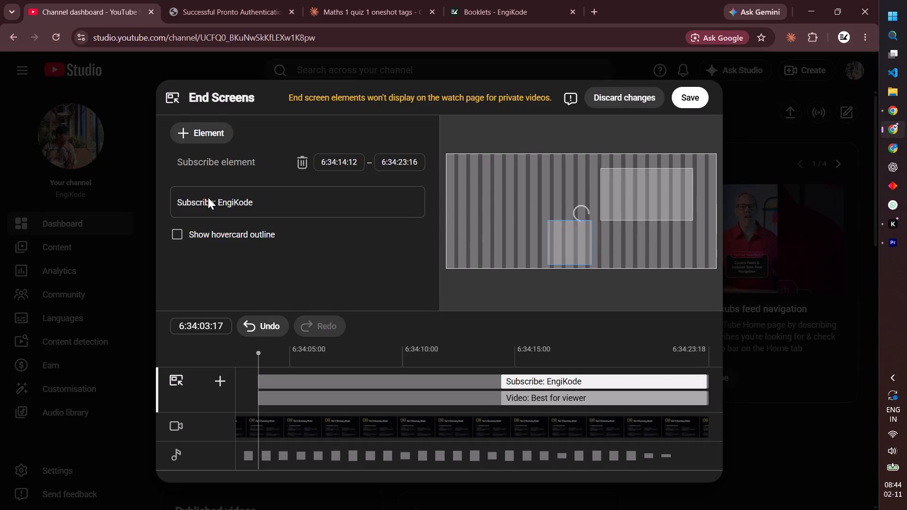
left_click(702, 102)
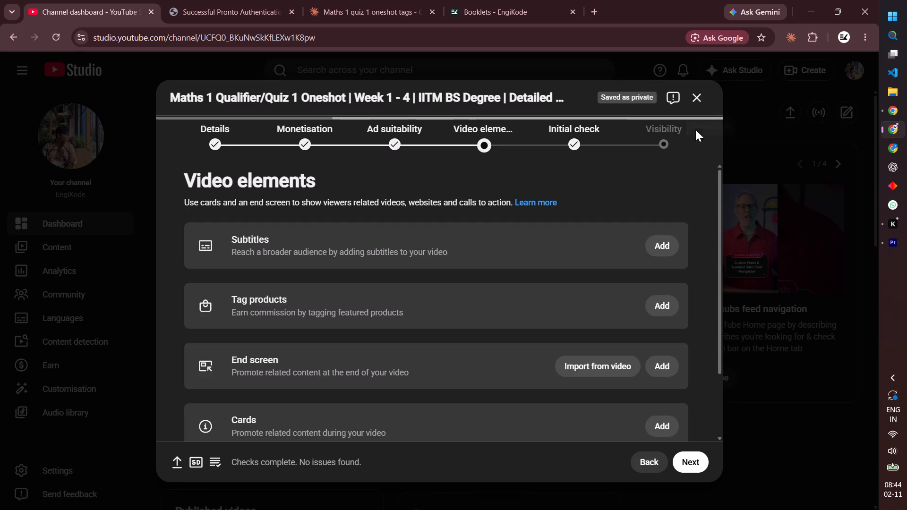
Proceed through Initial check to Visibility and review the publishing options.
left_click(687, 457)
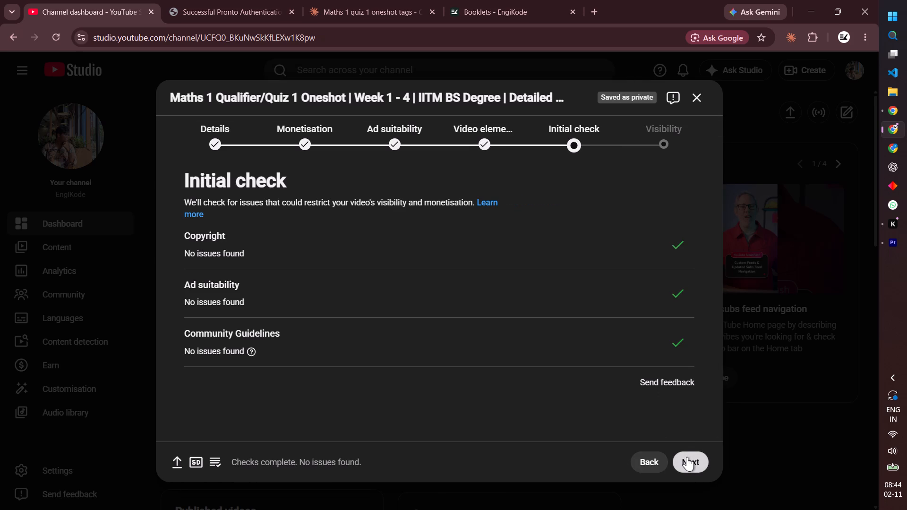
left_click(687, 457)
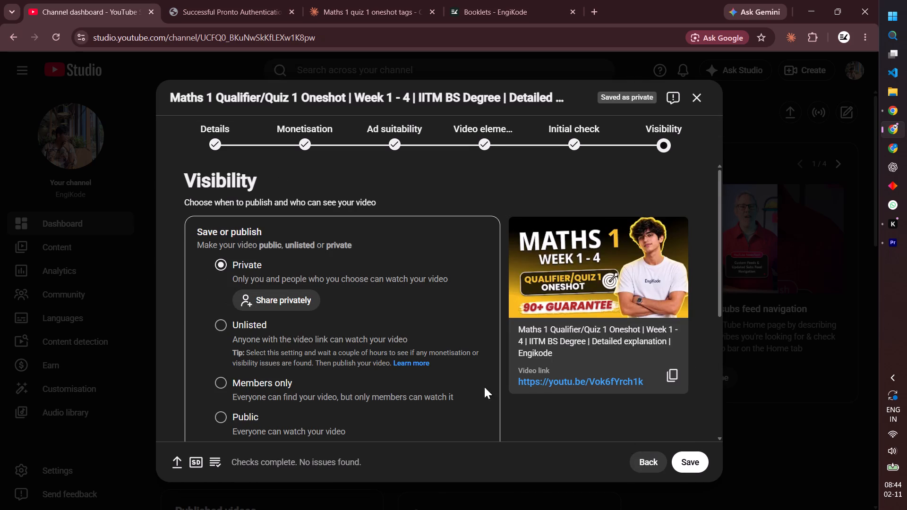
scroll(409, 355, "down", 3)
scroll(409, 355, "up", 2)
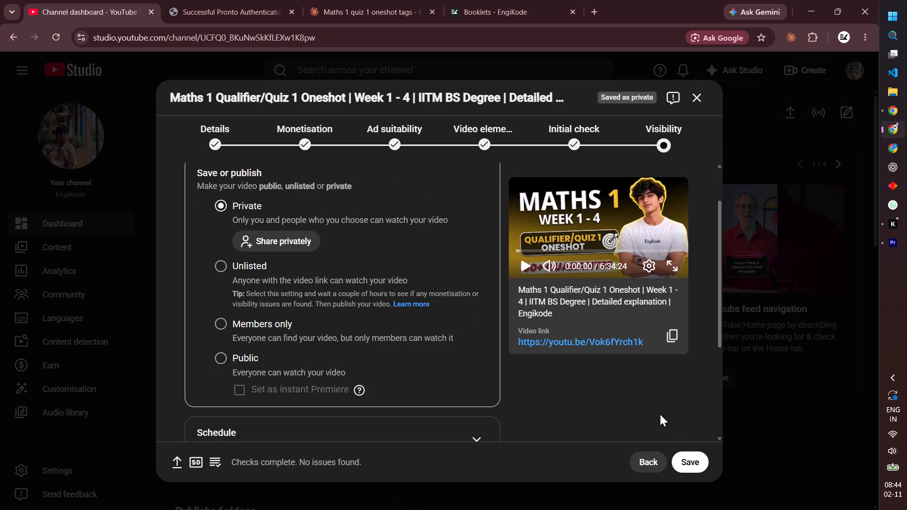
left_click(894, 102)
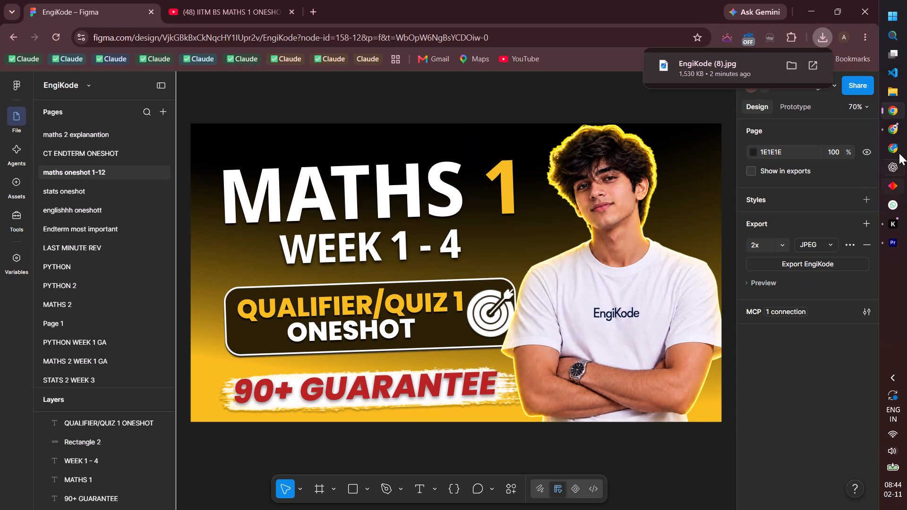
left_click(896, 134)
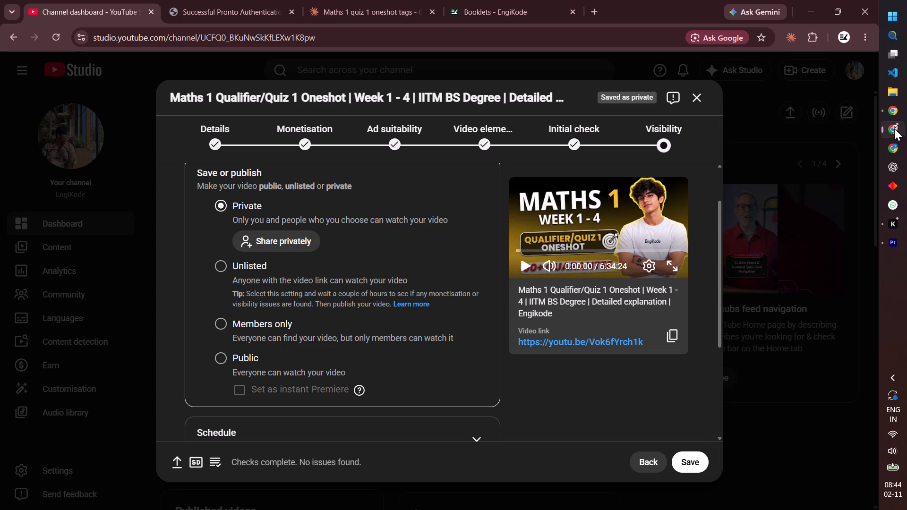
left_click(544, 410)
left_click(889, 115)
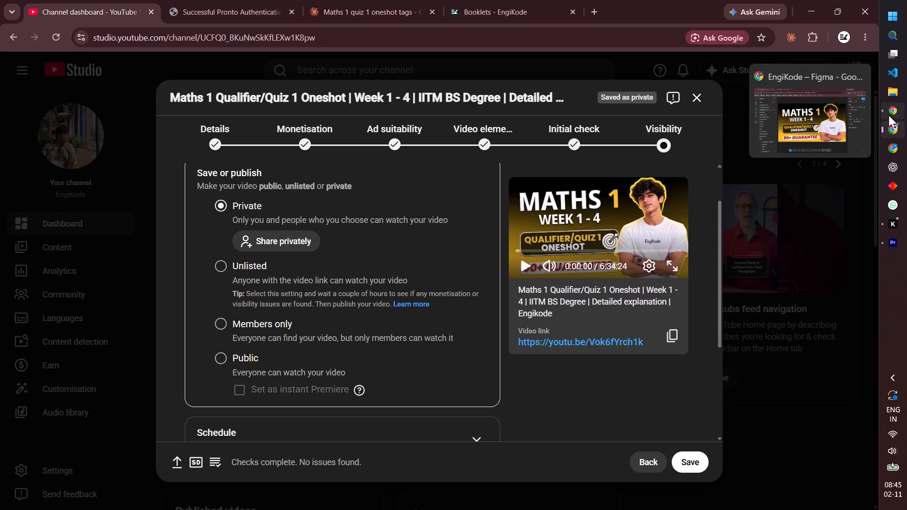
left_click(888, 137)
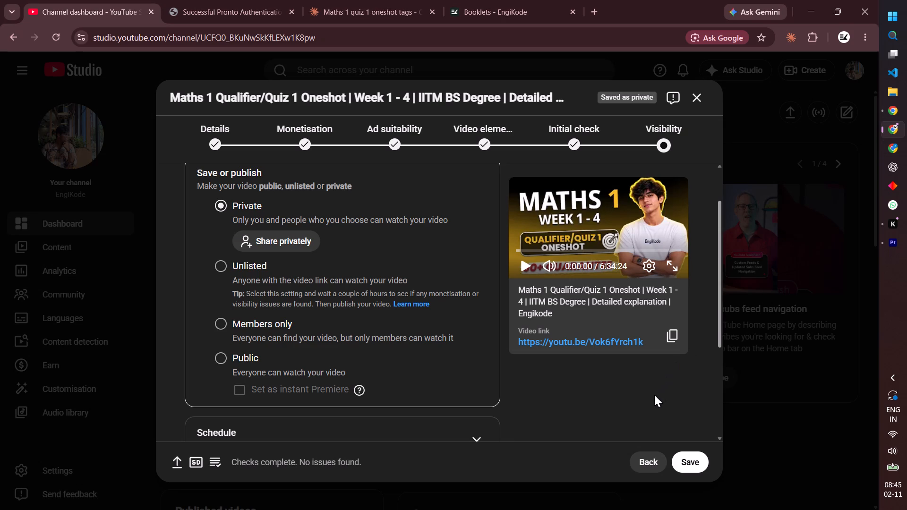
Switch to the Figma thumbnail, set the WEEK 1 - 4 text's font size to 104 and shift it down to Y 28.
left_click(898, 104)
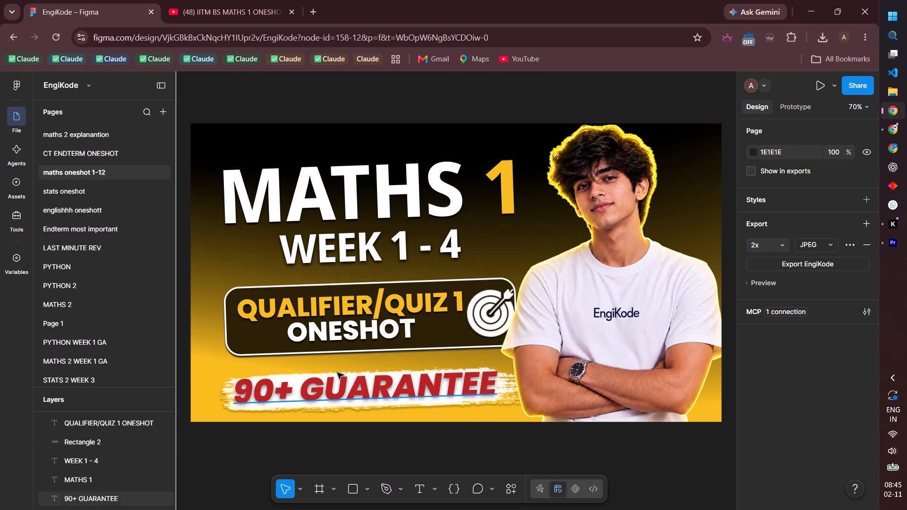
left_click(369, 261)
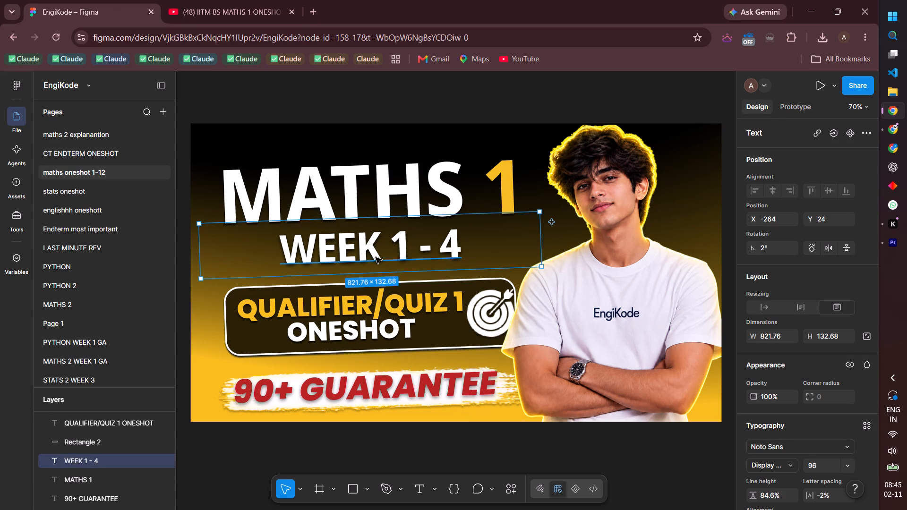
left_click(376, 257)
left_click(848, 472)
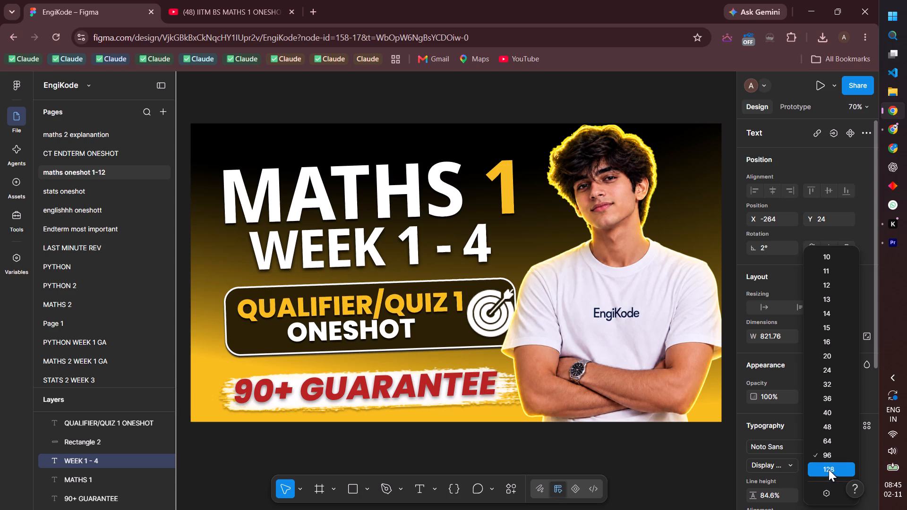
left_click(864, 449)
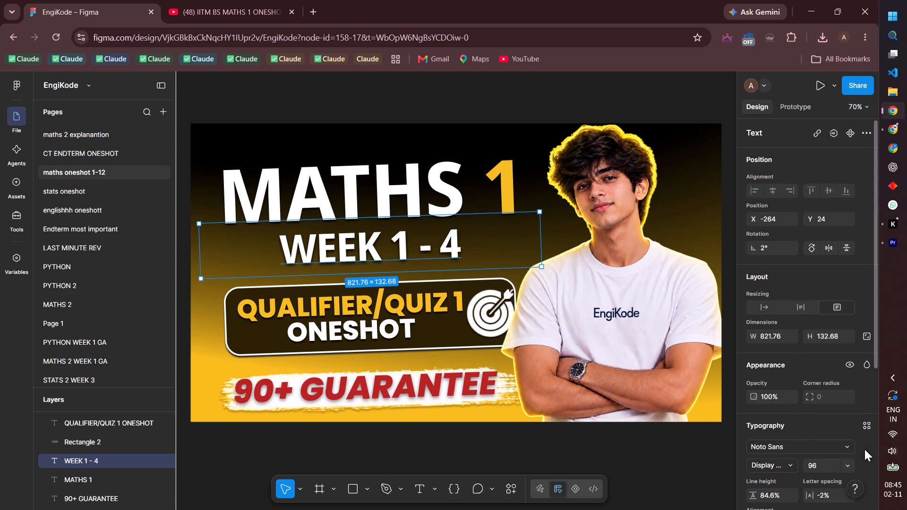
left_click(809, 463)
type("104")
left_click(862, 463)
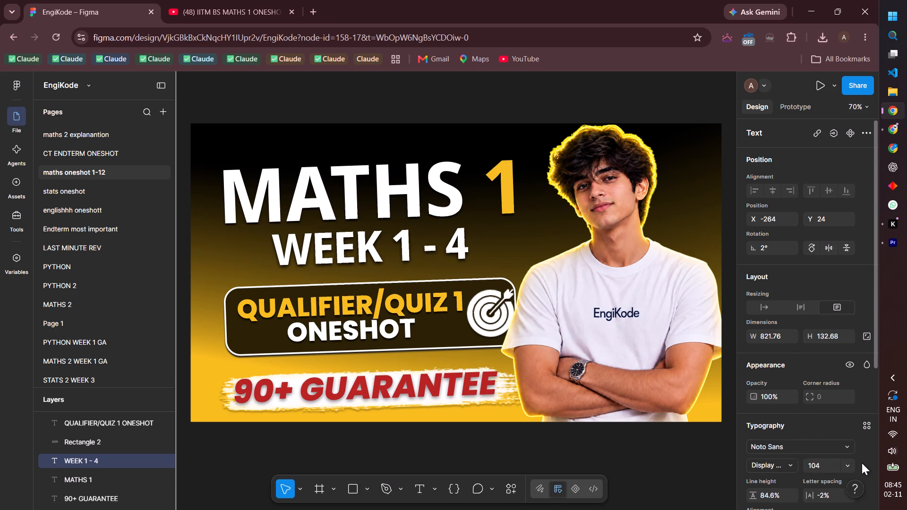
left_click(376, 242)
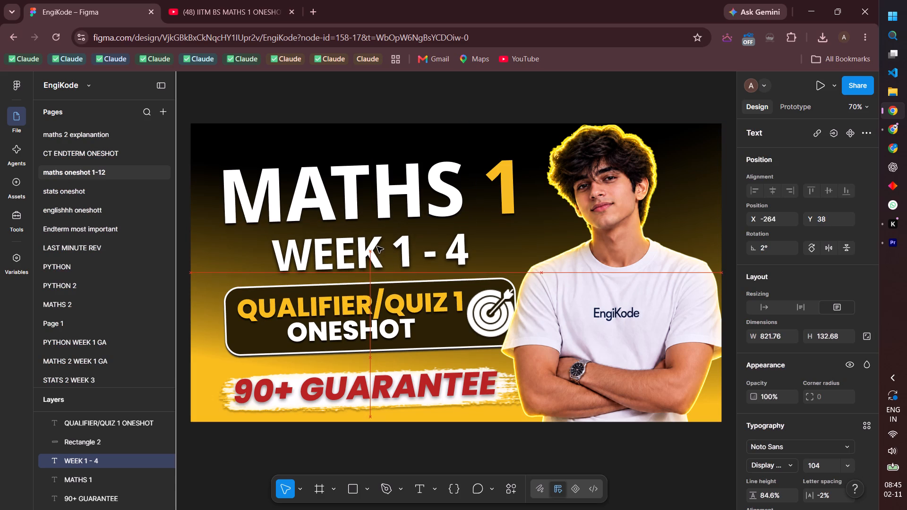
Move the dark rounded badge up towards WEEK 1 - 4 and reposition its QUALIFIER/QUIZ 1 ONESHOT text at X -219, Y 142.
left_click(225, 307)
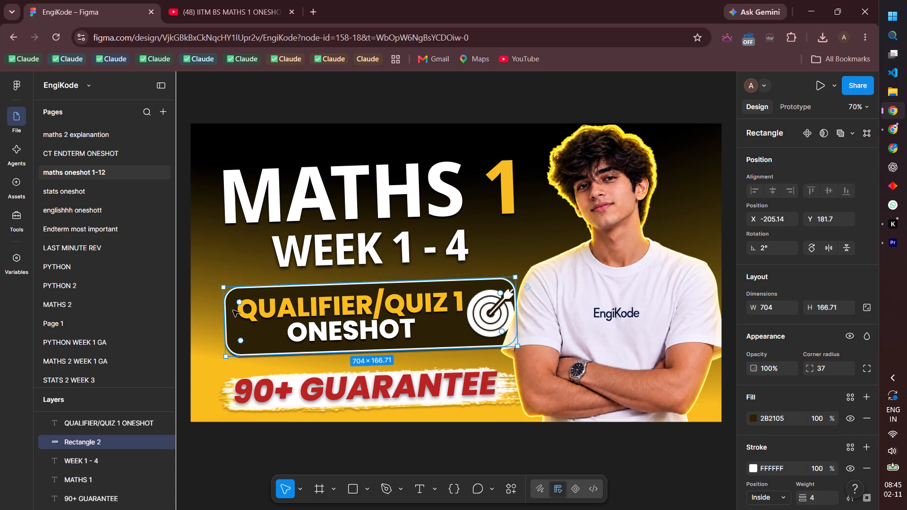
left_click_drag(231, 313, 233, 305)
left_click(363, 316)
left_click_drag(372, 307, 374, 299)
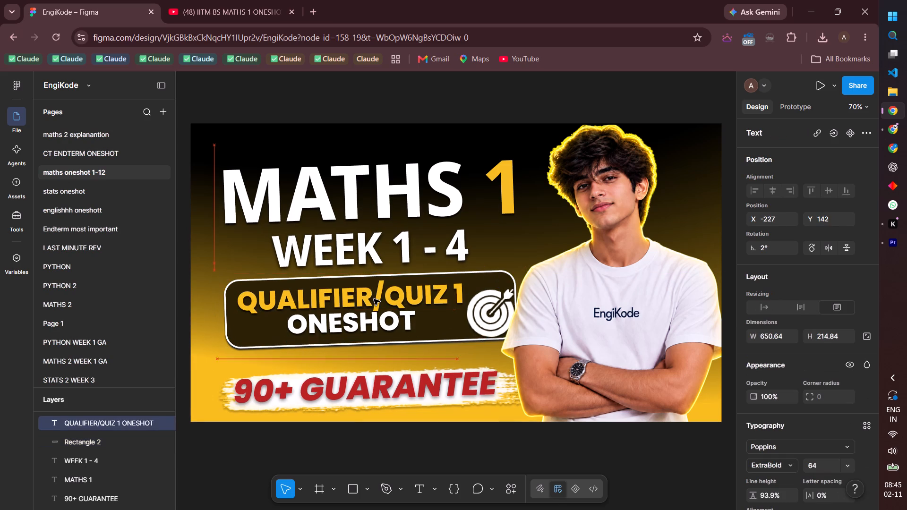
left_click_drag(374, 299, 373, 301)
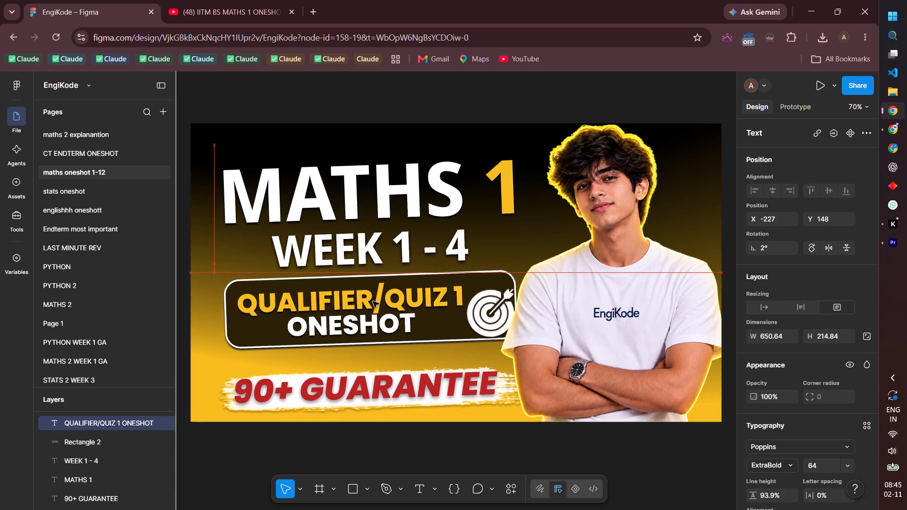
left_click_drag(373, 301, 375, 299)
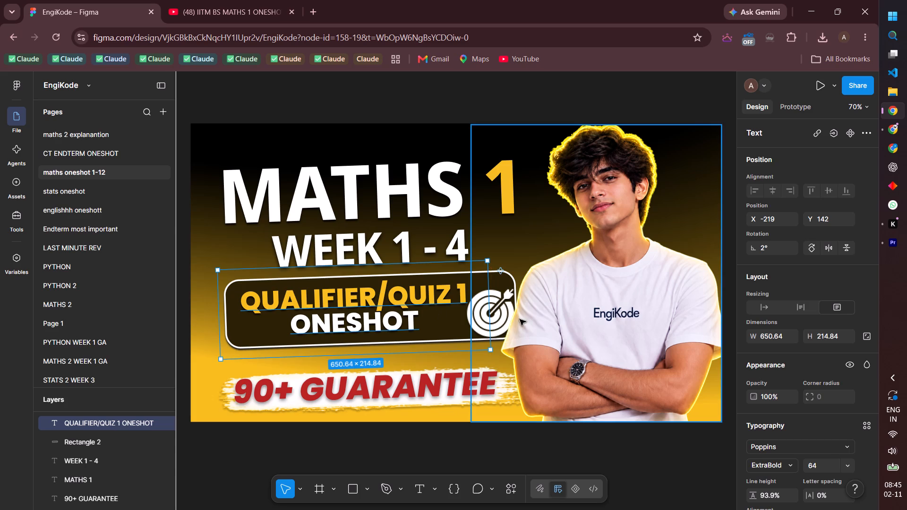
Shift the target icon on the badge up to X 349, Y 150.
left_click(466, 316)
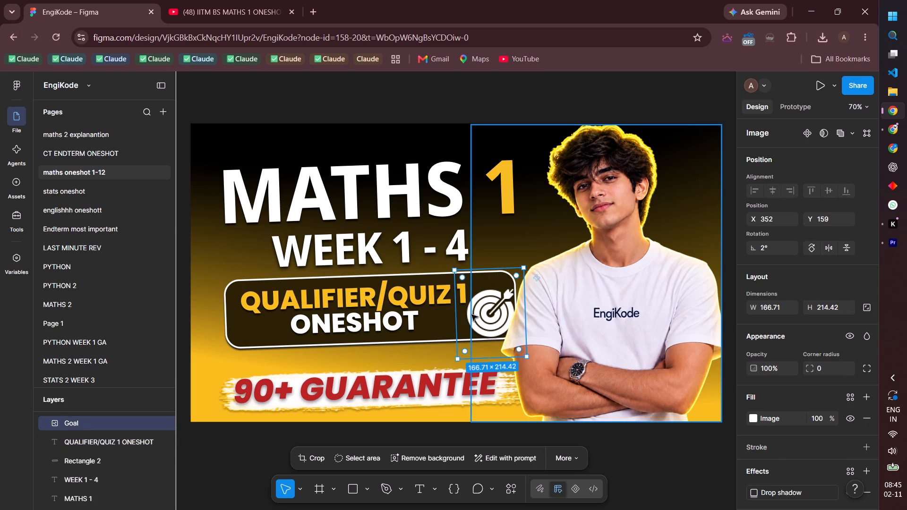
left_click(468, 314)
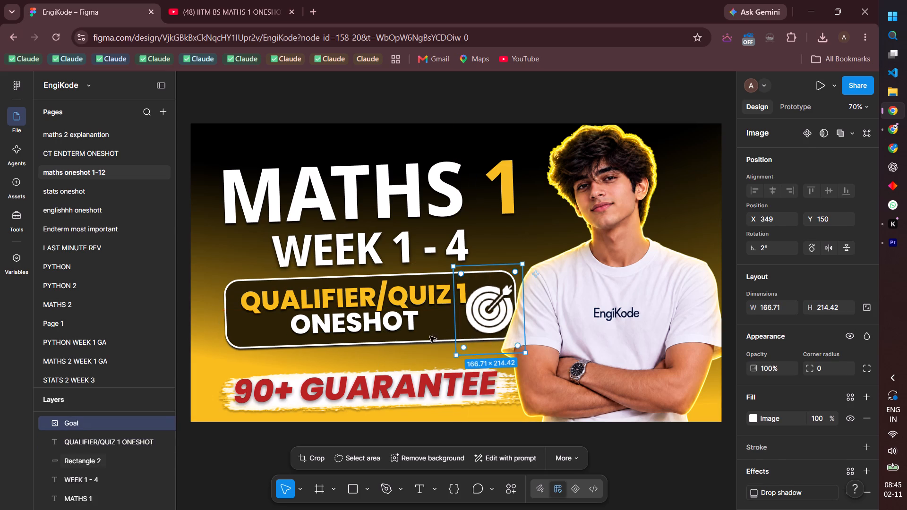
Move the 90+ GUARANTEE text up beneath the badge, to Y 347.
left_click(327, 395)
left_click_drag(331, 395, 334, 379)
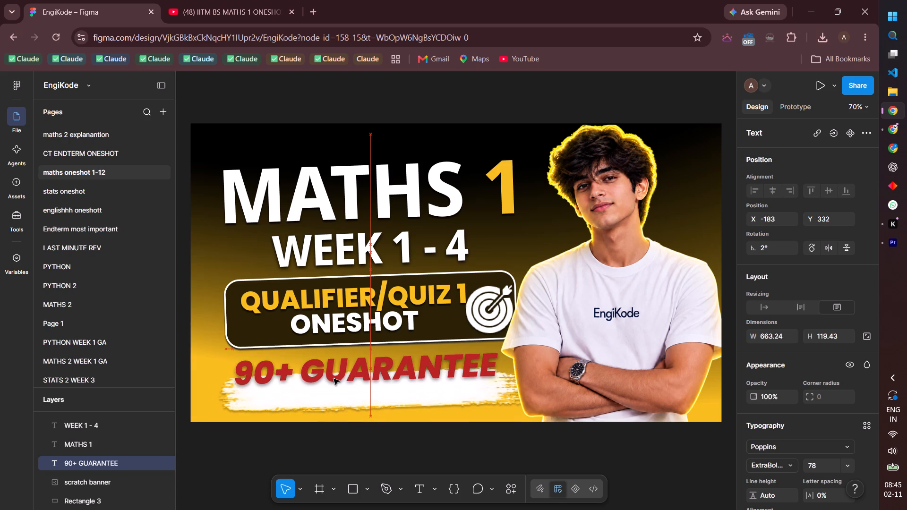
left_click_drag(334, 379, 334, 381)
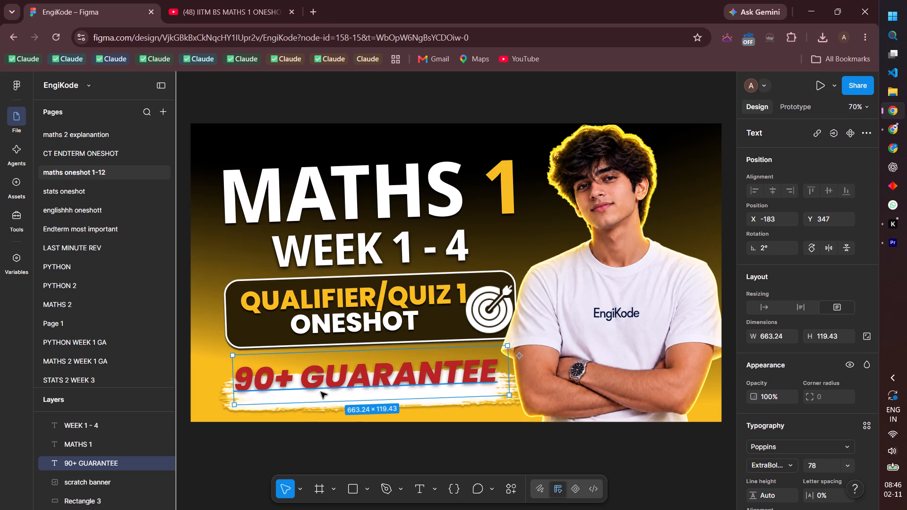
Move the white scratch banner up behind the 90+ GUARANTEE text, to Y 83.
left_click(310, 401)
left_click(239, 413)
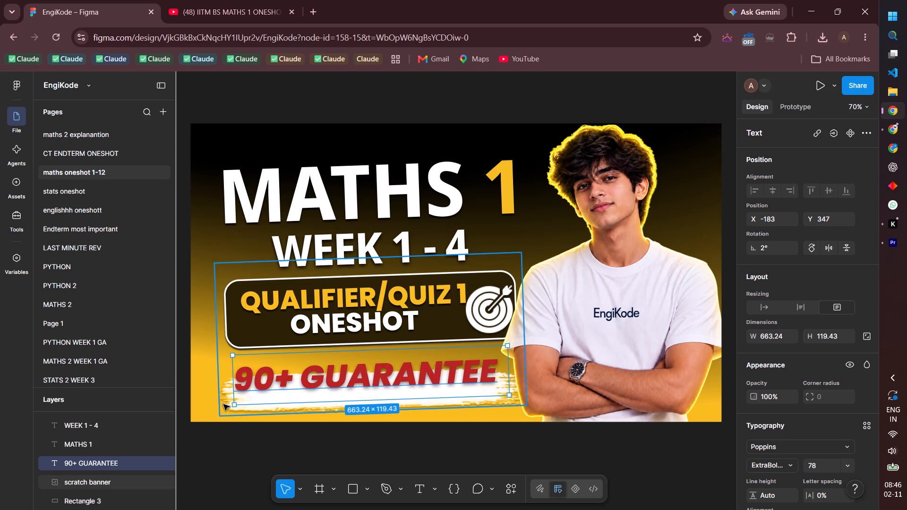
left_click(330, 467)
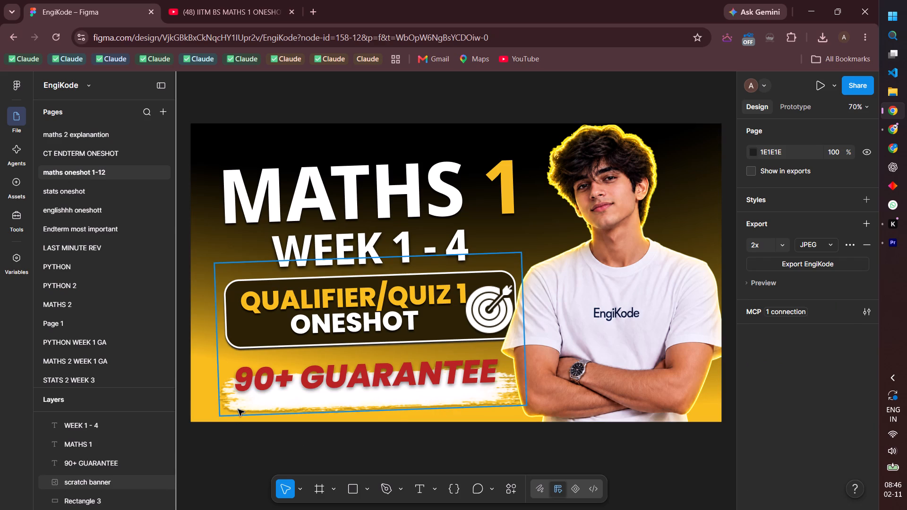
left_click(238, 409)
left_click_drag(267, 406, 267, 394)
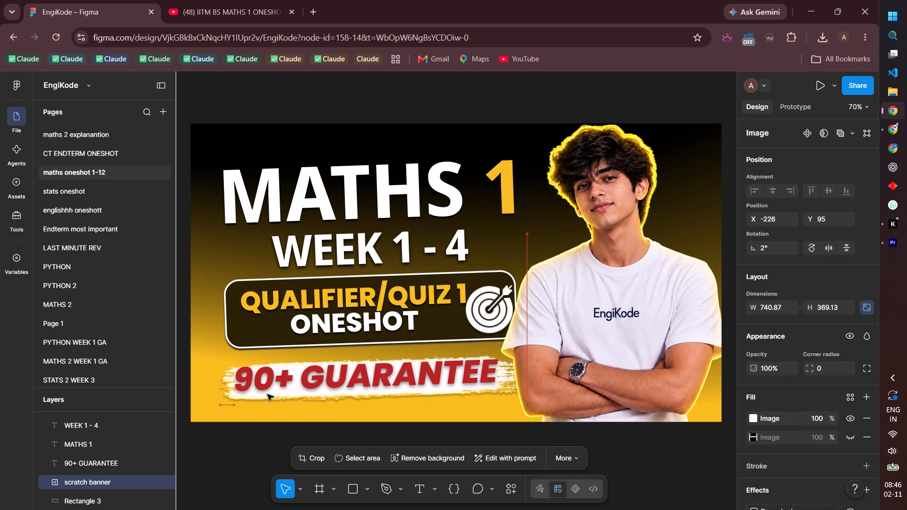
left_click_drag(267, 394, 268, 394)
left_click_drag(268, 394, 269, 392)
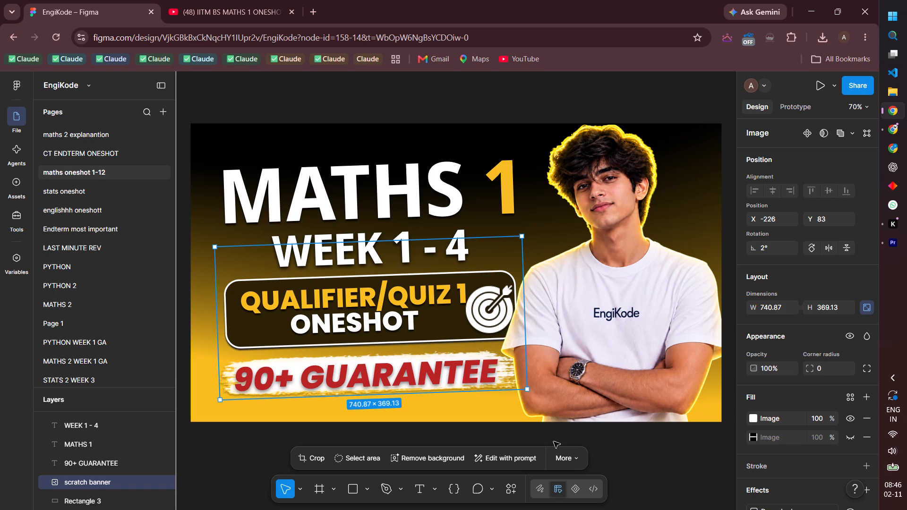
left_click(563, 437)
Enlarge the scratch banner behind 90+ GUARANTEE to about 759 × 378.
left_click(377, 385)
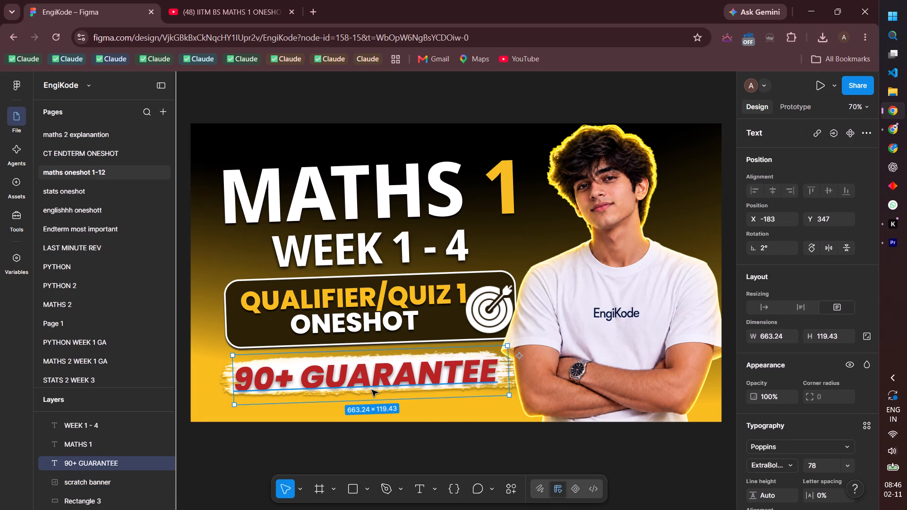
left_click(370, 392)
left_click(219, 397)
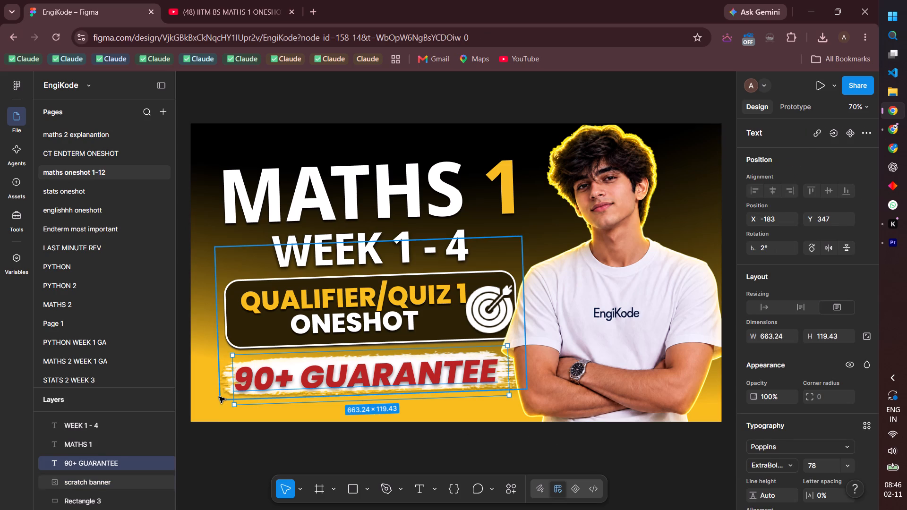
left_click(368, 395)
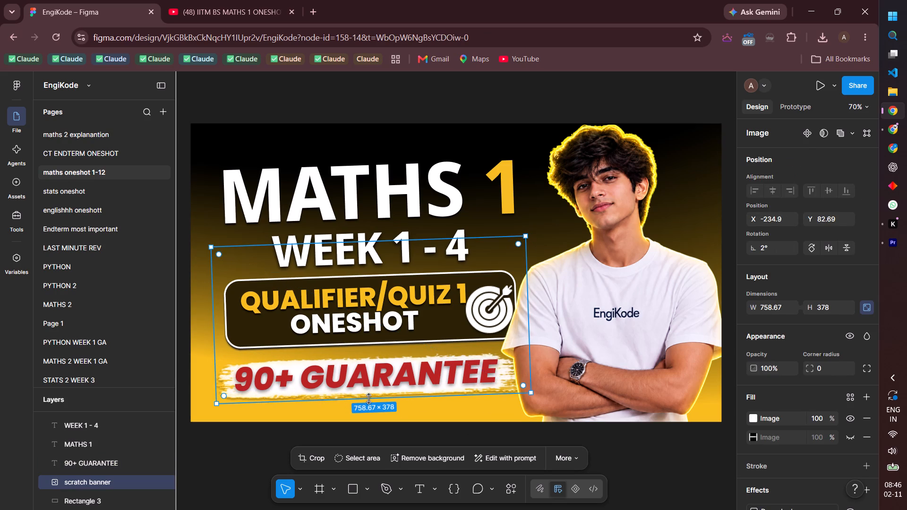
left_click(681, 474)
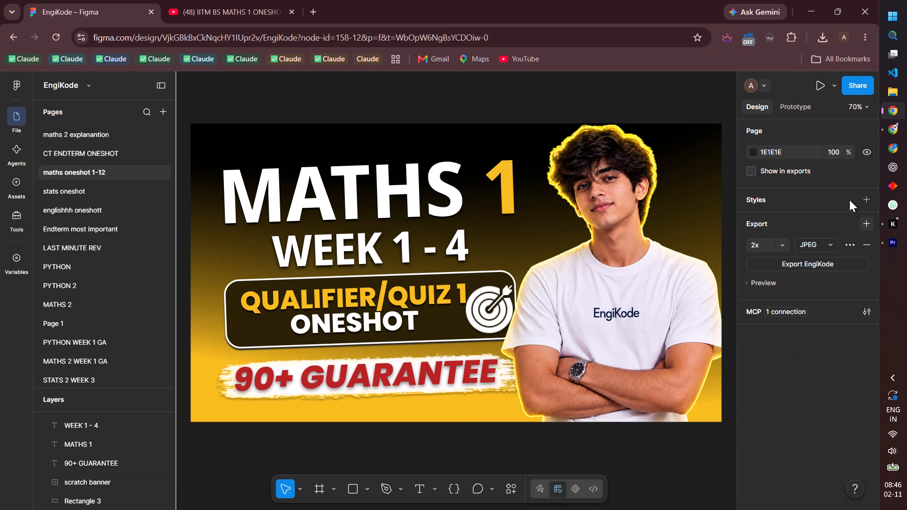
Export the EngiKode thumbnail as a 2x JPEG.
left_click(834, 260)
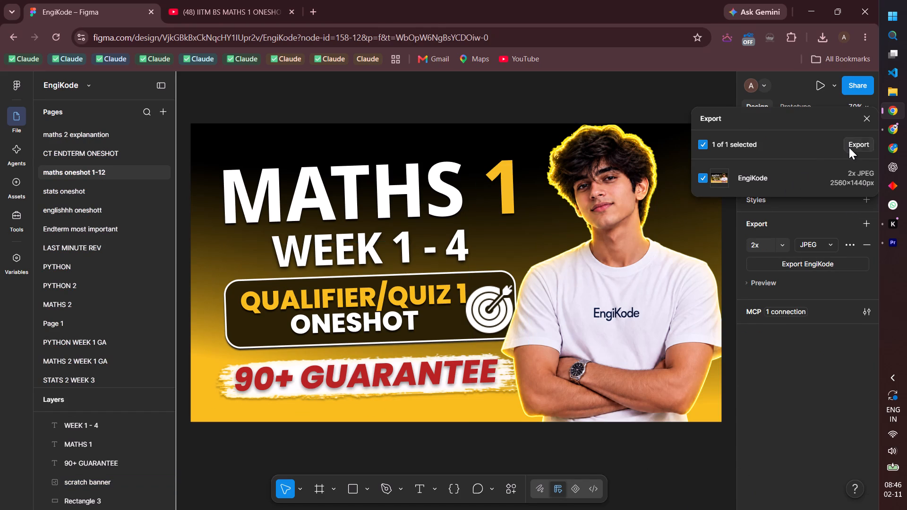
left_click(851, 146)
Return to the Details stage of the upload in YouTube Studio and add the exported EngiKode (9).jpg as the video's thumbnail.
left_click(892, 130)
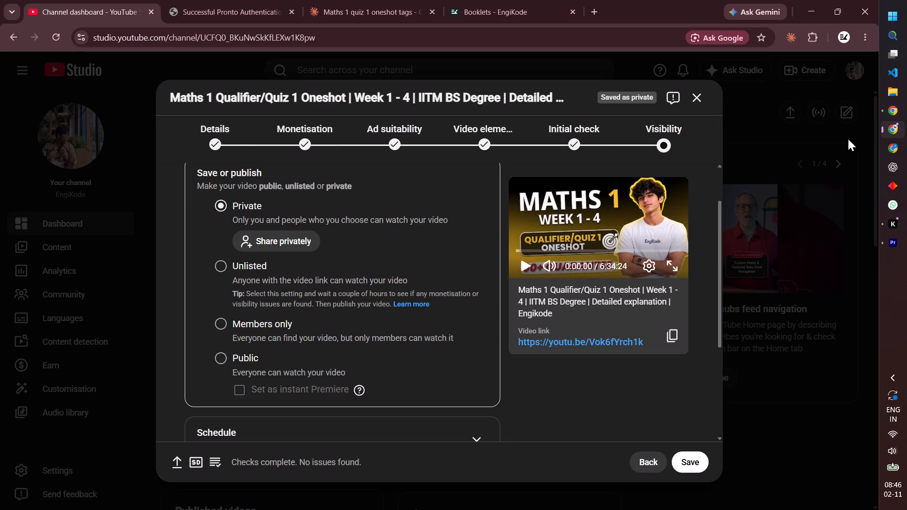
left_click(236, 137)
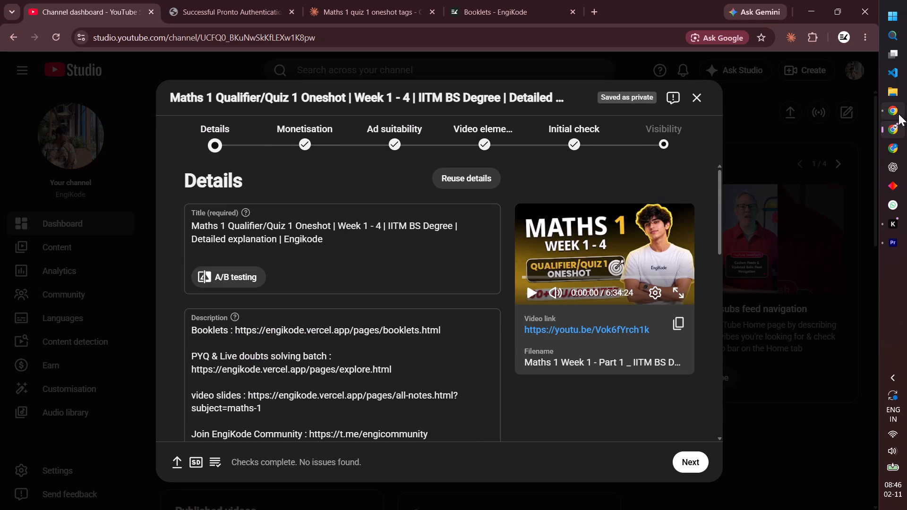
left_click(898, 114)
left_click_drag(707, 68, 796, 123)
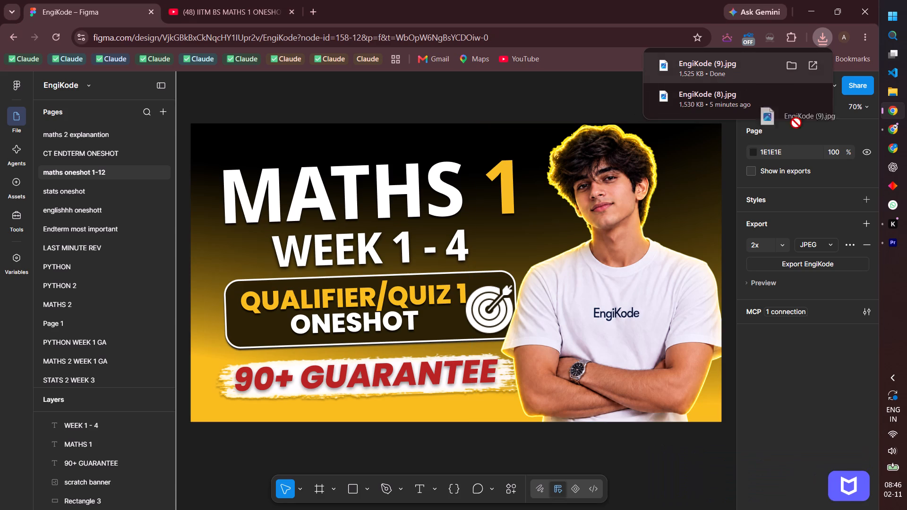
left_click_drag(796, 123, 878, 147)
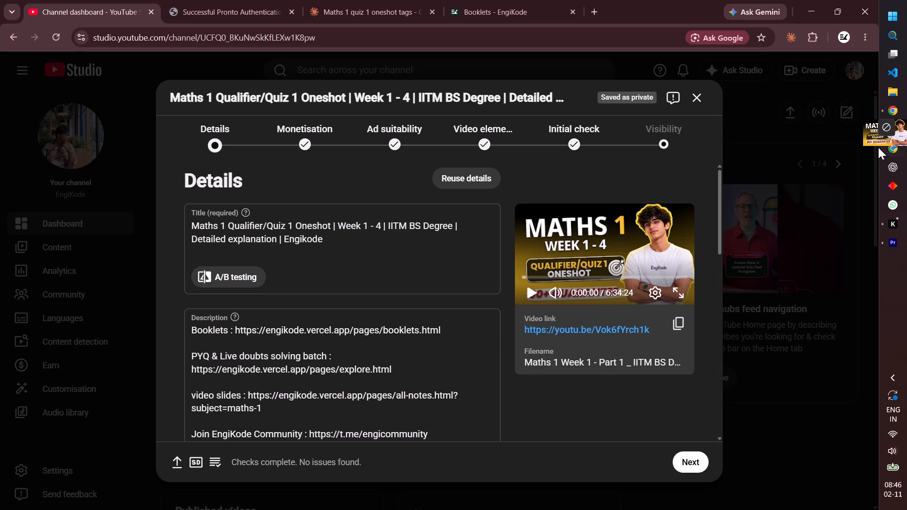
left_click_drag(878, 147, 279, 376)
scroll(371, 347, "down", 3)
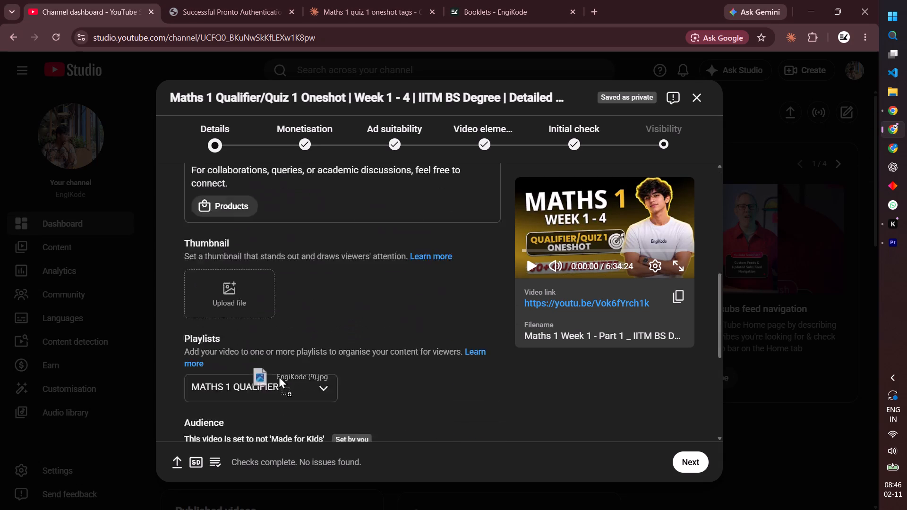
scroll(279, 376, "down", 1)
left_click_drag(279, 376, 228, 266)
scroll(197, 343, "up", 4)
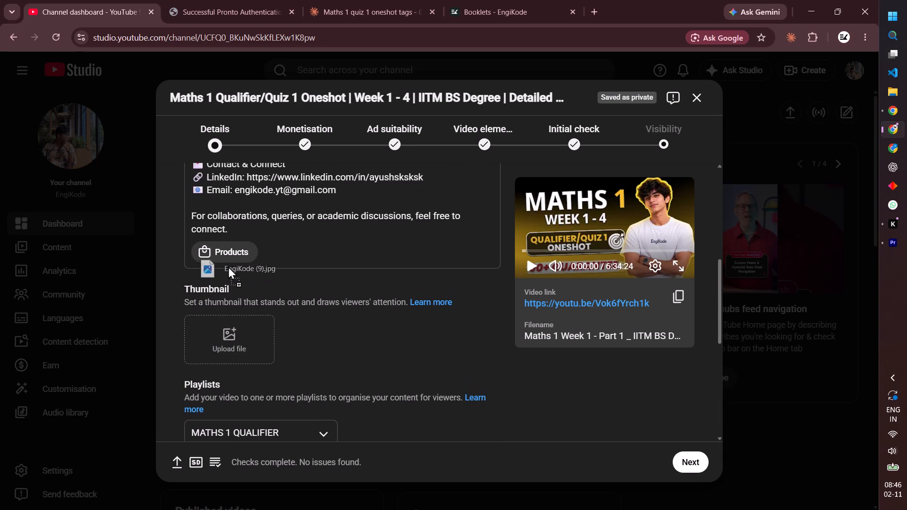
scroll(228, 266, "up", 2)
left_click_drag(228, 266, 248, 346)
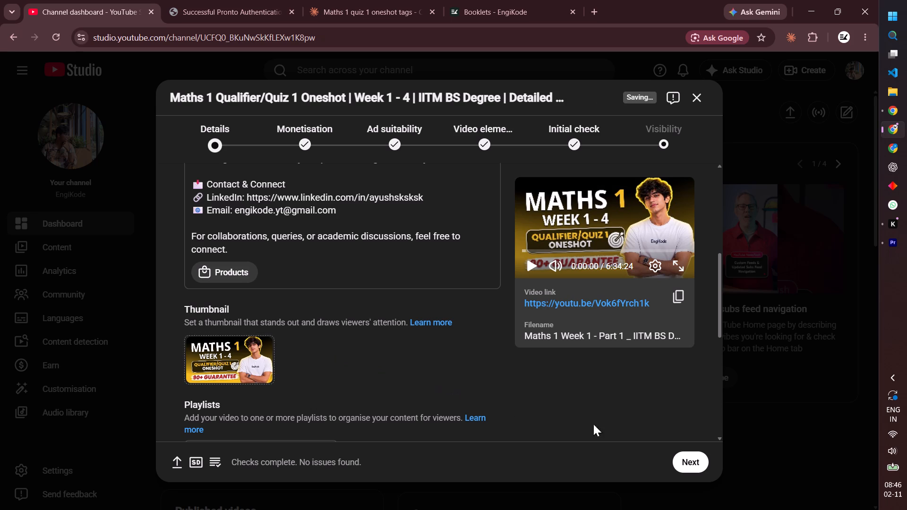
Set the video's visibility to Public, publish it and close the sharing dialog.
left_click(658, 142)
scroll(425, 342, "down", 1)
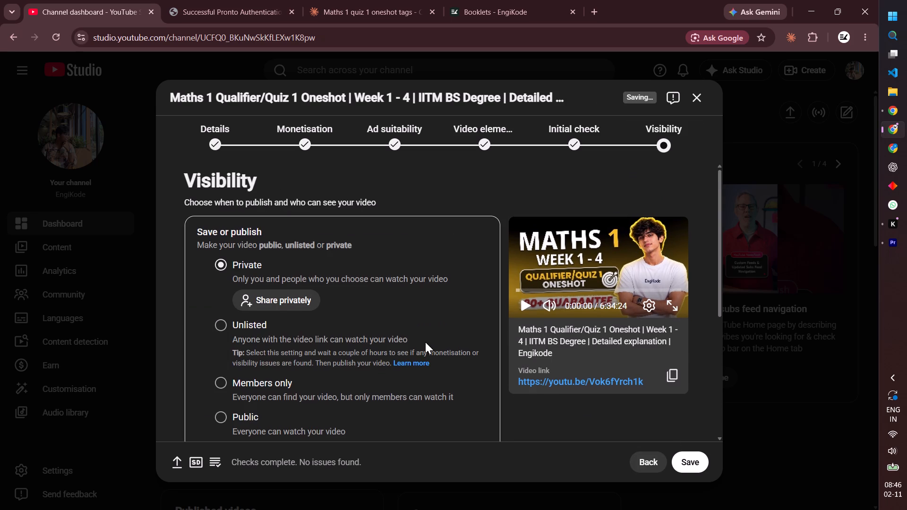
scroll(425, 342, "down", 1)
left_click(222, 301)
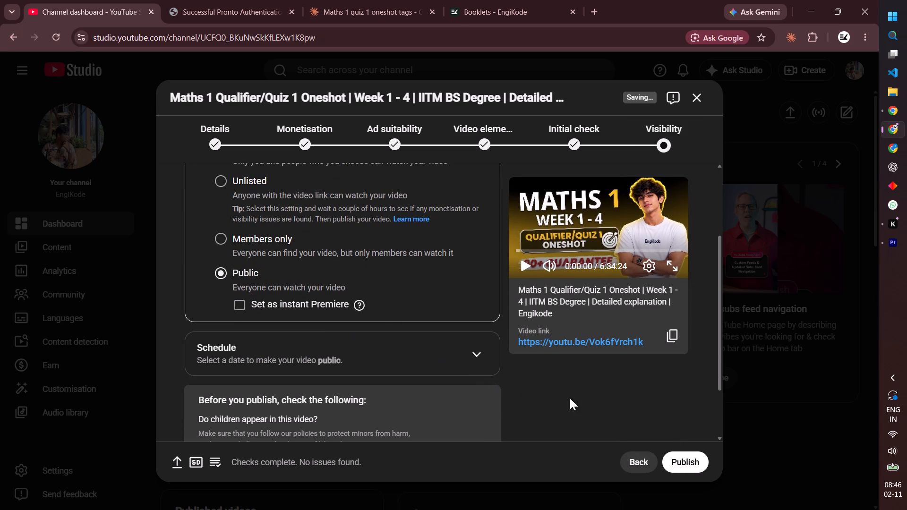
left_click(686, 469)
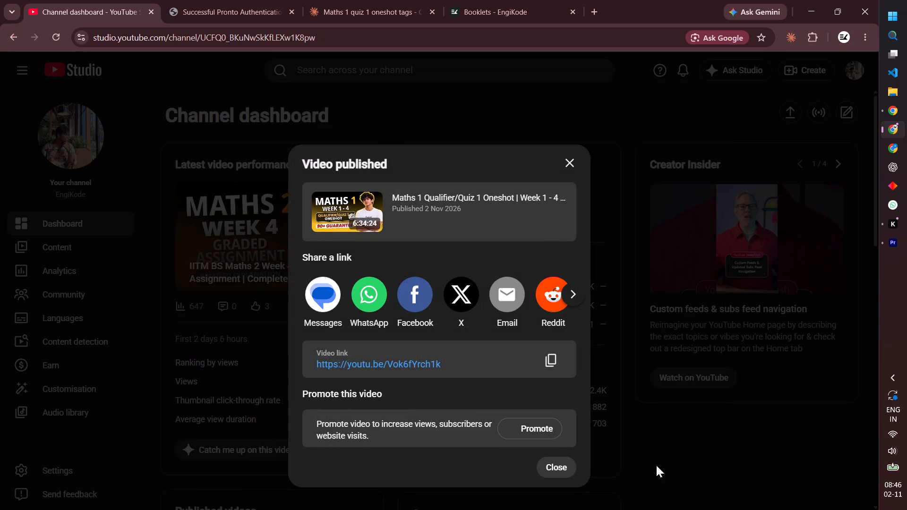
left_click(567, 161)
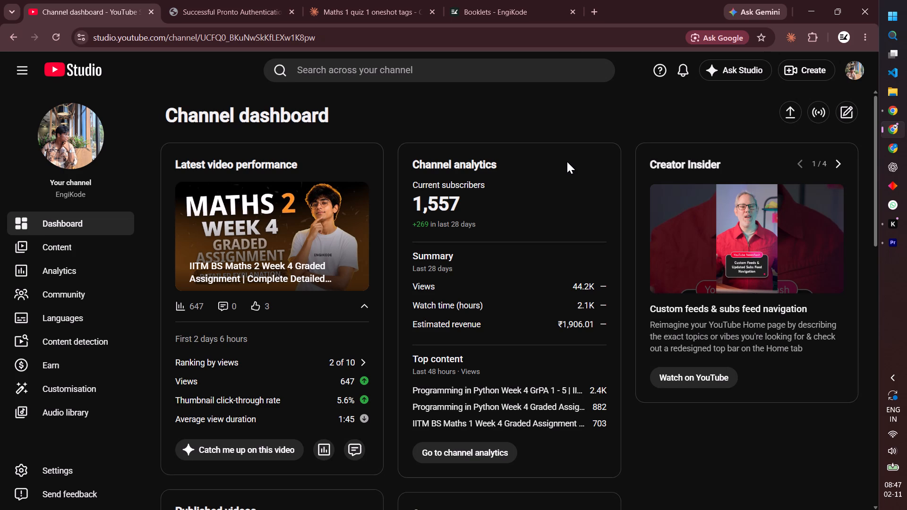
Open the channel's Content page.
left_click(59, 257)
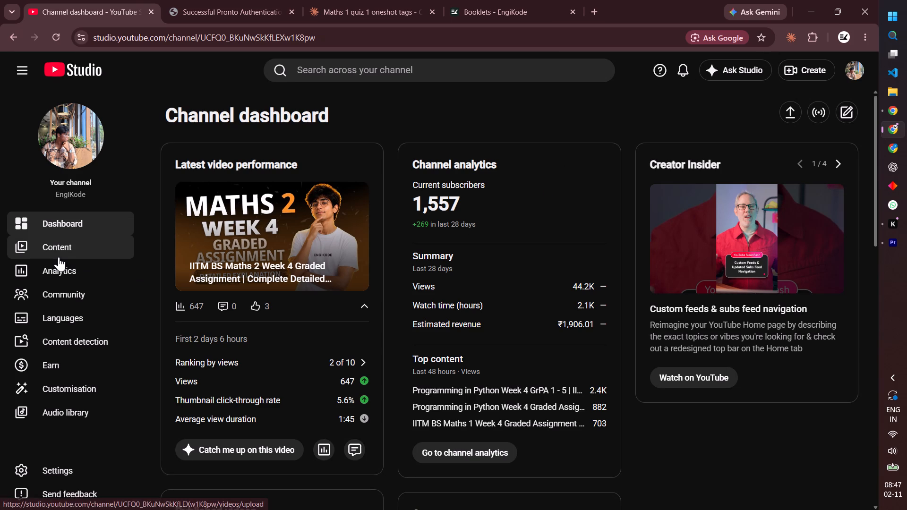